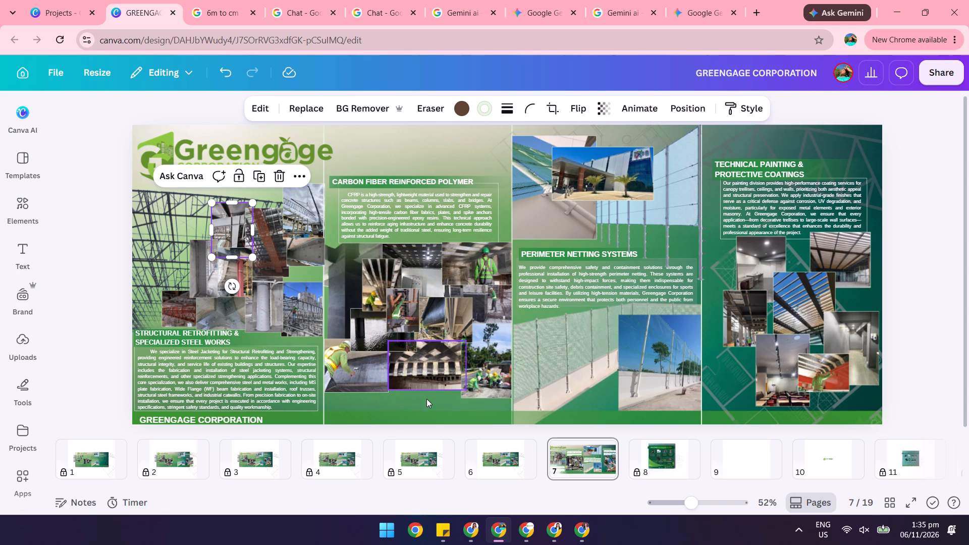
Delete the "GREENGAGE CORPORATION" text line below the structural retrofitting paragraph on page 7.
left_click(214, 418)
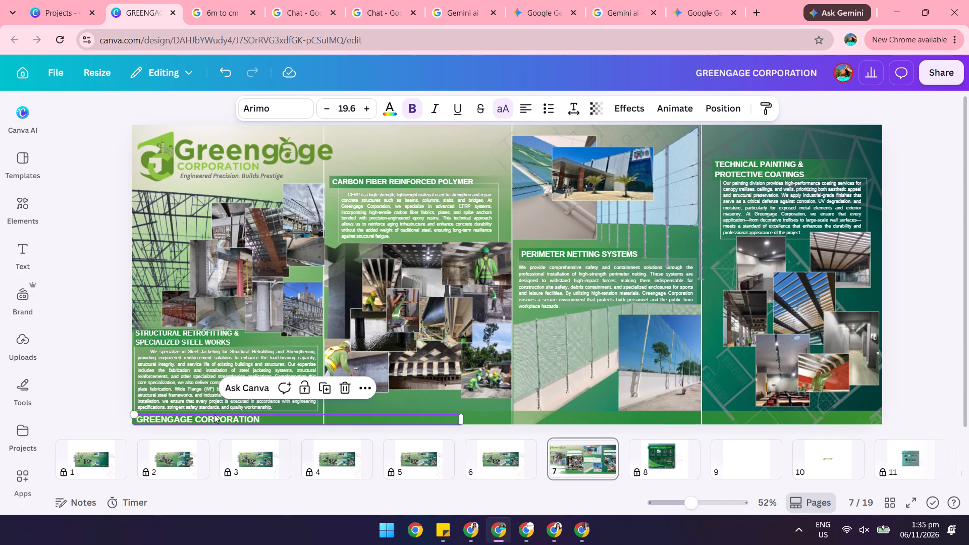
left_click(461, 399)
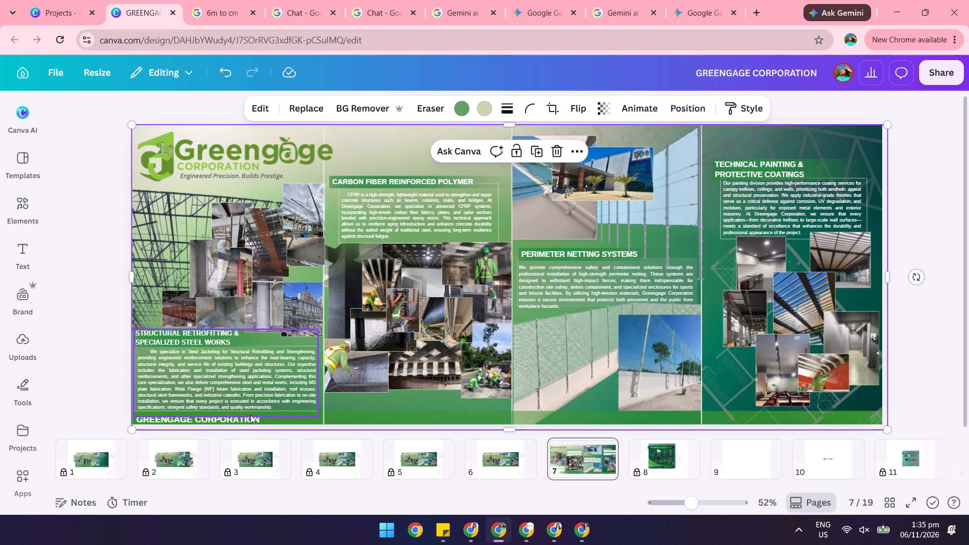
left_click(238, 419)
key("Delete")
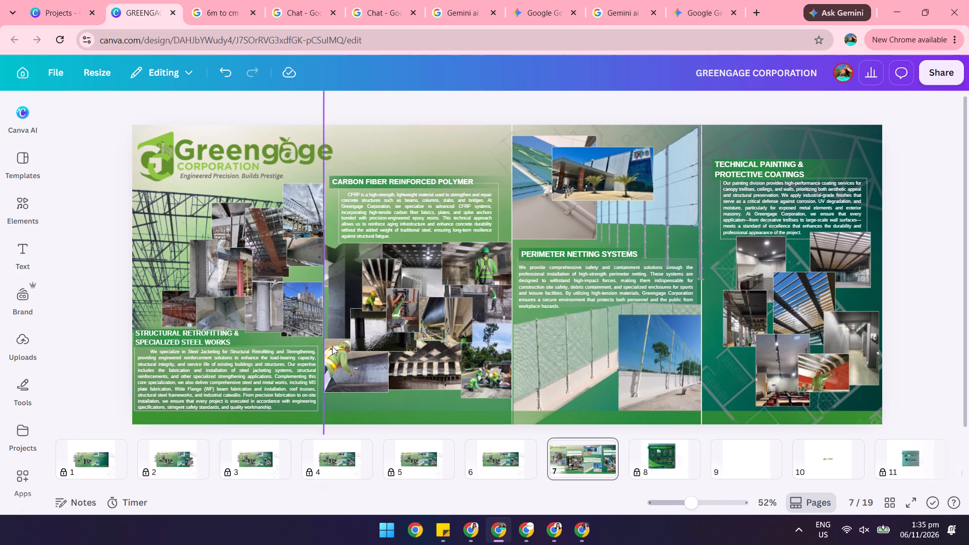
Search the computer for the Viber app to switch to it.
left_click(393, 531)
type("Viber")
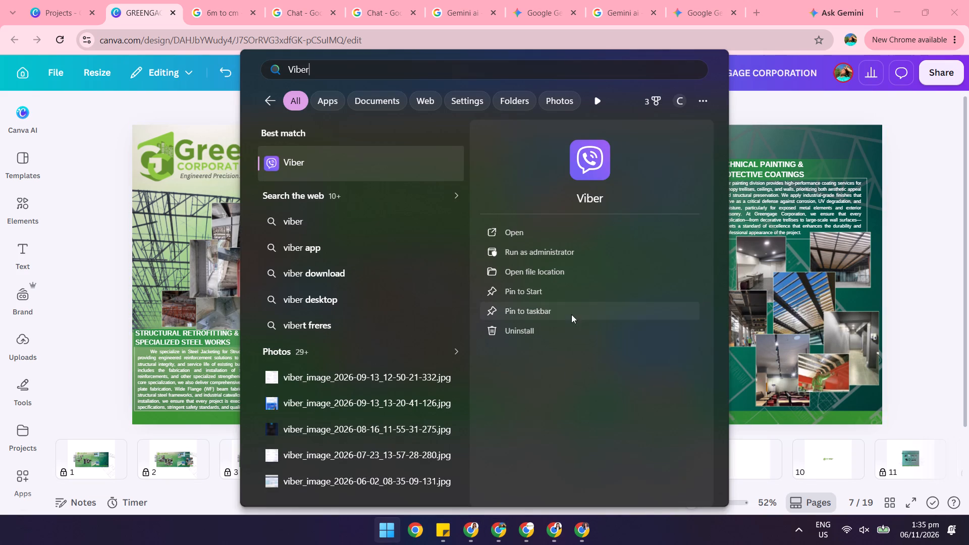
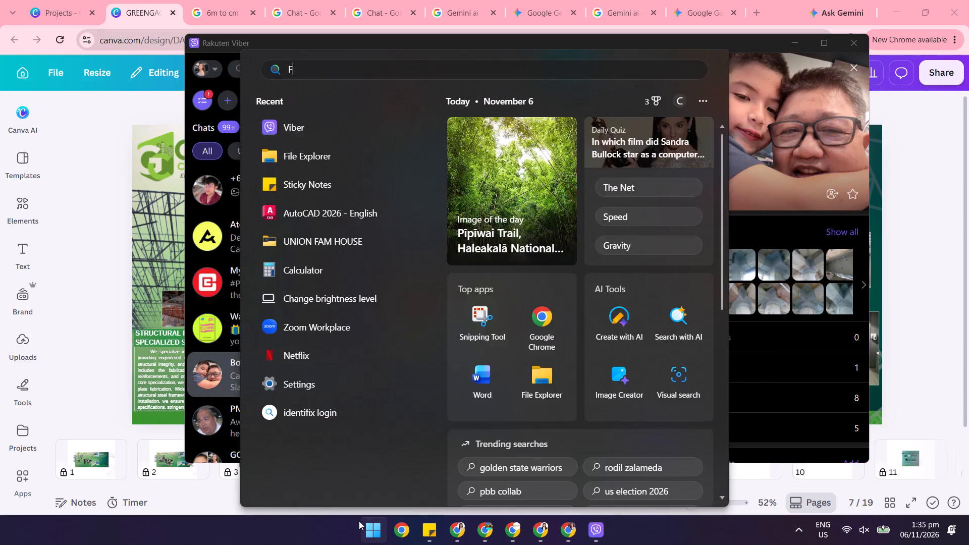
Open the BACKDROP folder inside the CEBU CON folder in File Explorer.
type("ile")
key("Return")
scroll(363, 544, "up", 1)
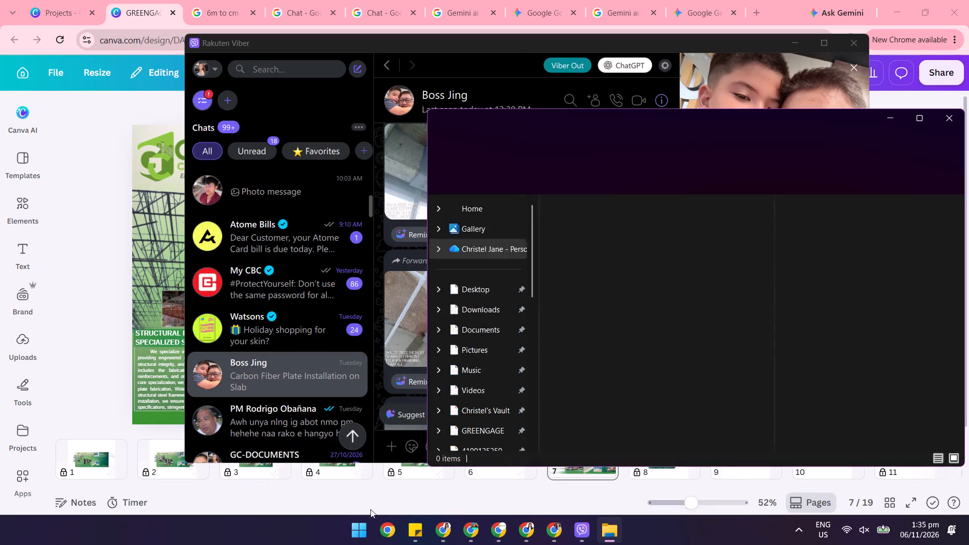
scroll(471, 403, "down", 2)
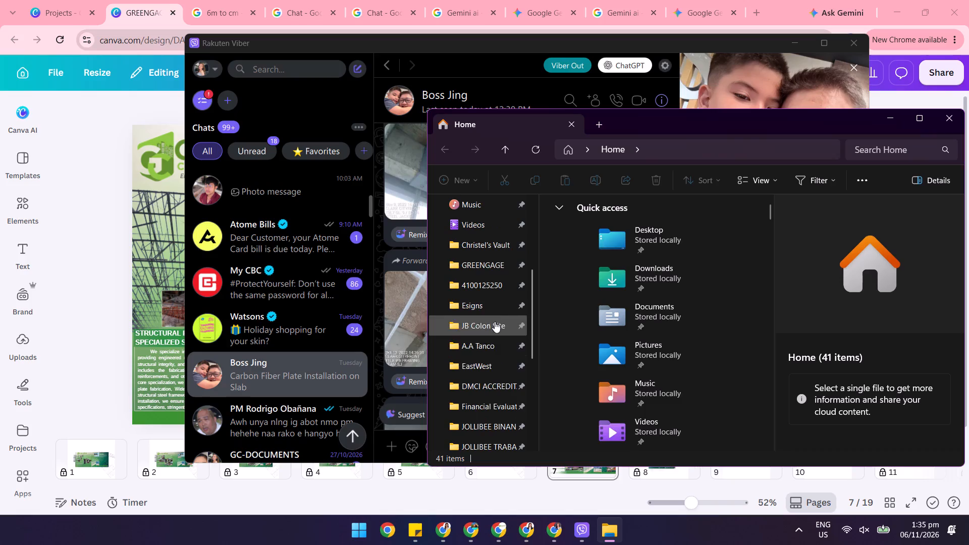
scroll(465, 366, "down", 2)
left_click(473, 386)
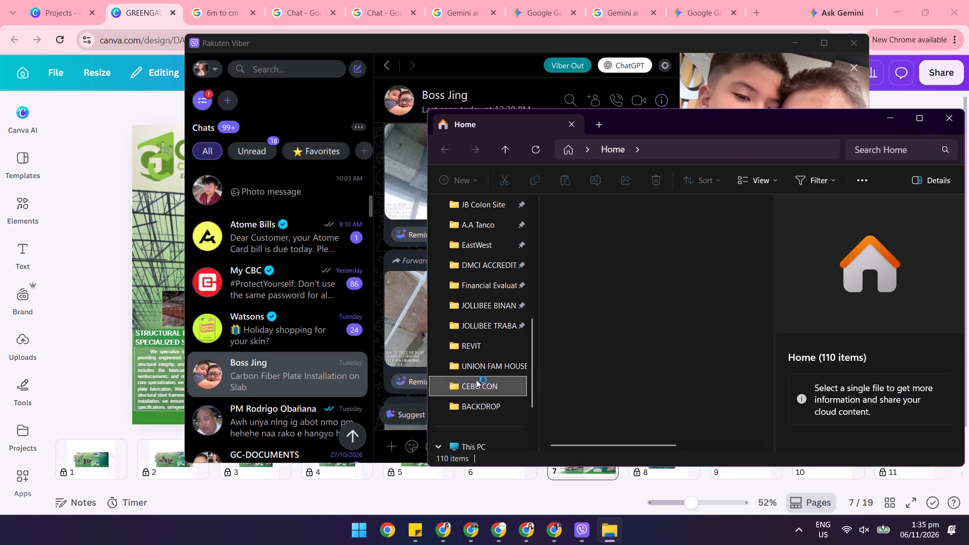
left_click(590, 219)
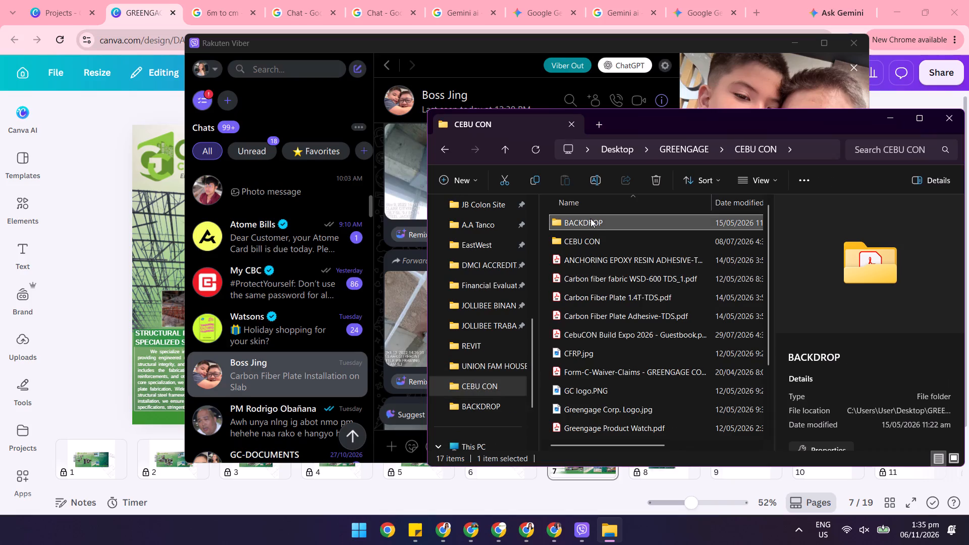
double_click(590, 219)
double_click(622, 221)
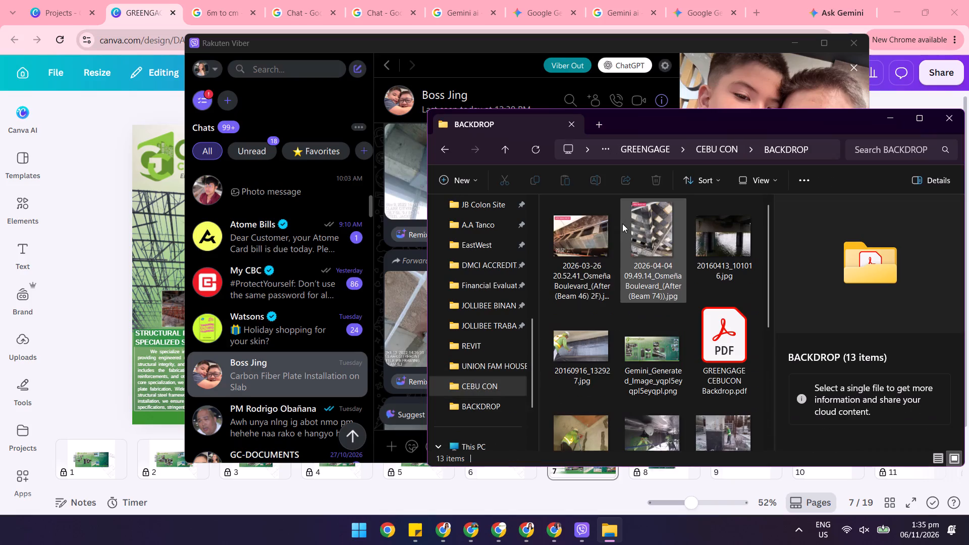
Find IMG_0069.JPG, the photo of a worker in a green safety shirt, and insert it on page 7 of the Canva design.
scroll(675, 328, "down", 1)
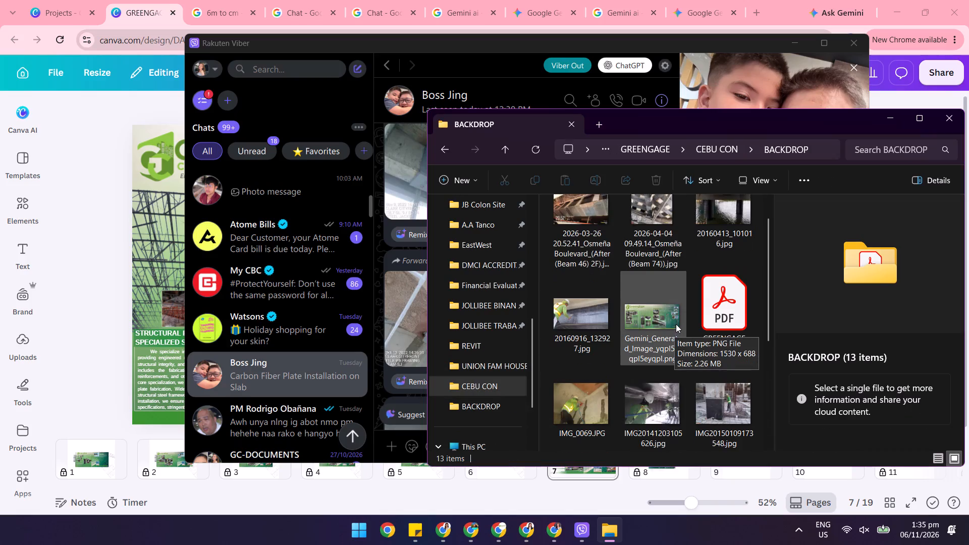
scroll(676, 324, "down", 1)
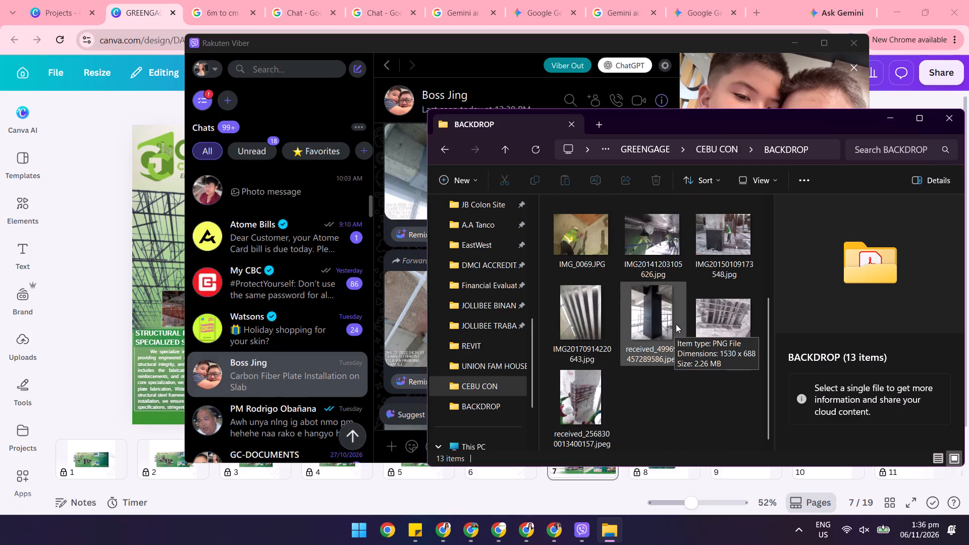
left_click(711, 329)
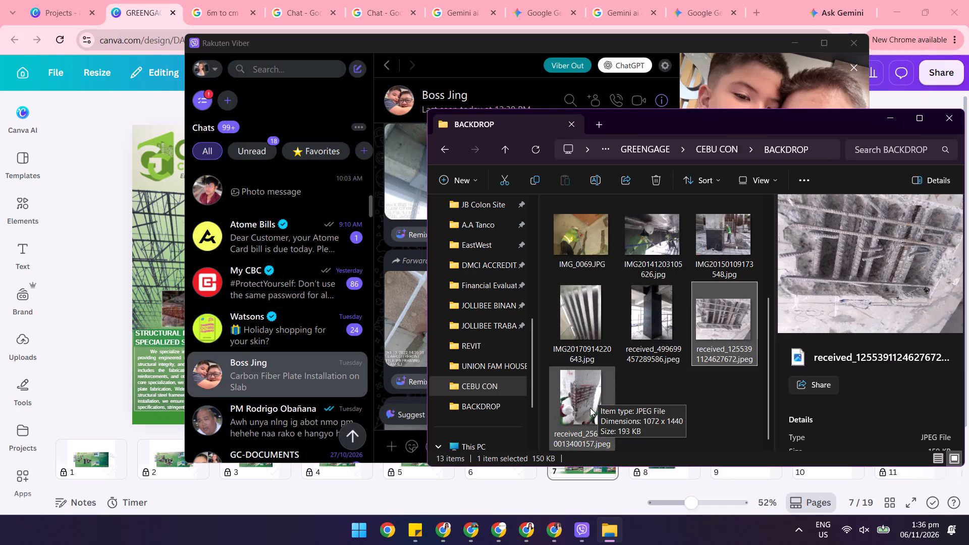
scroll(613, 359, "down", 6)
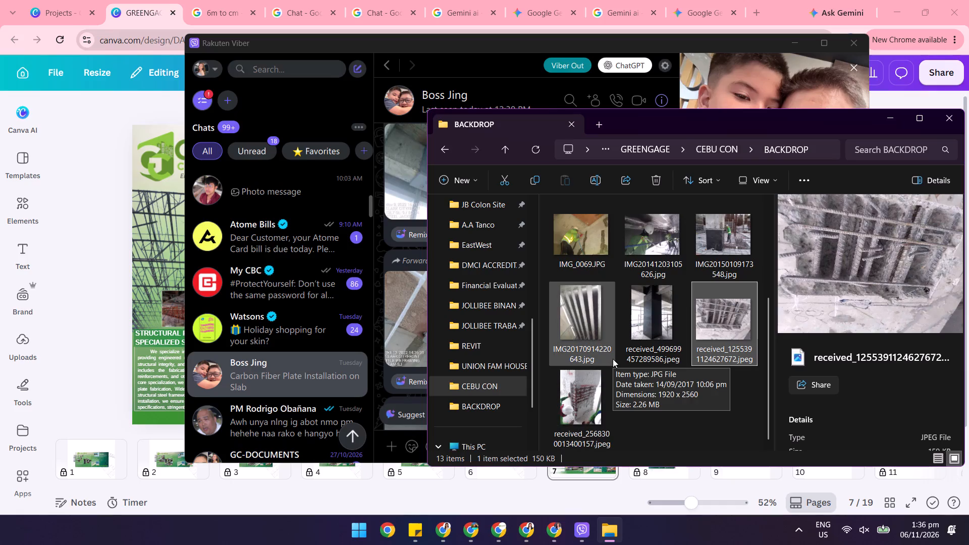
scroll(581, 294, "up", 2)
scroll(581, 294, "down", 1)
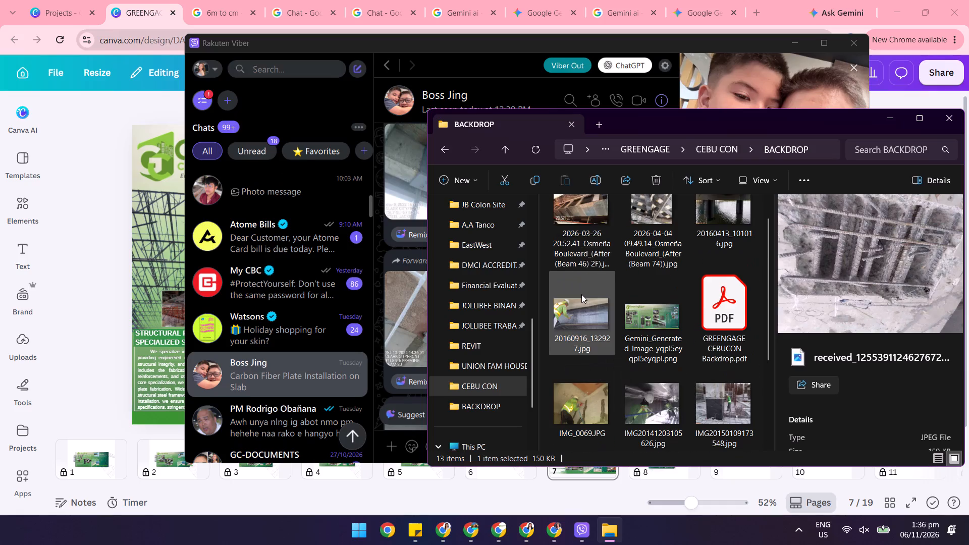
left_click(582, 403)
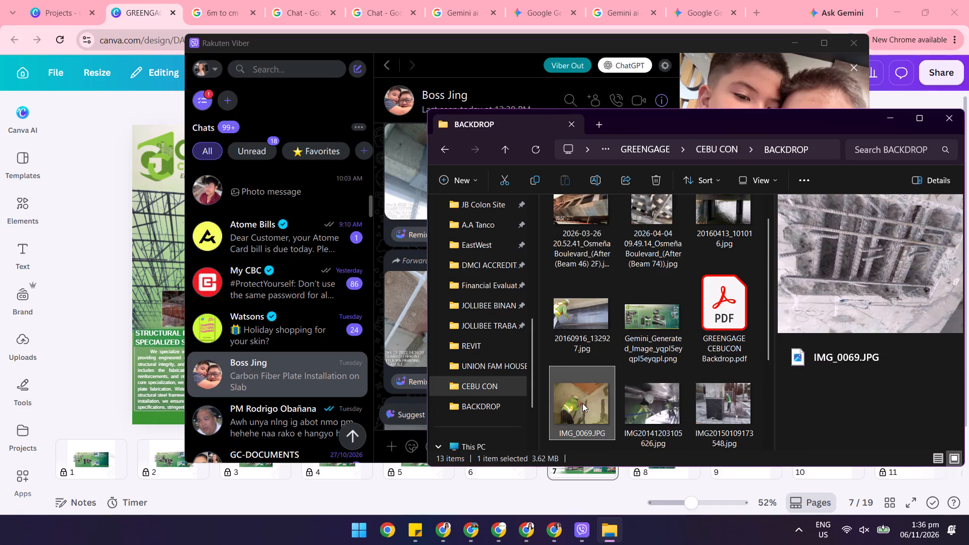
left_click_drag(583, 401, 557, 397)
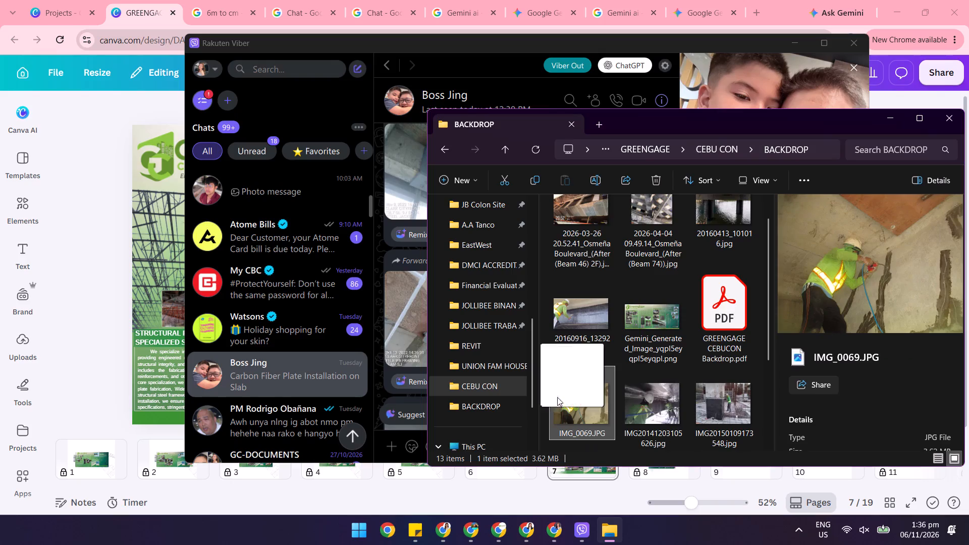
left_click_drag(557, 397, 135, 288)
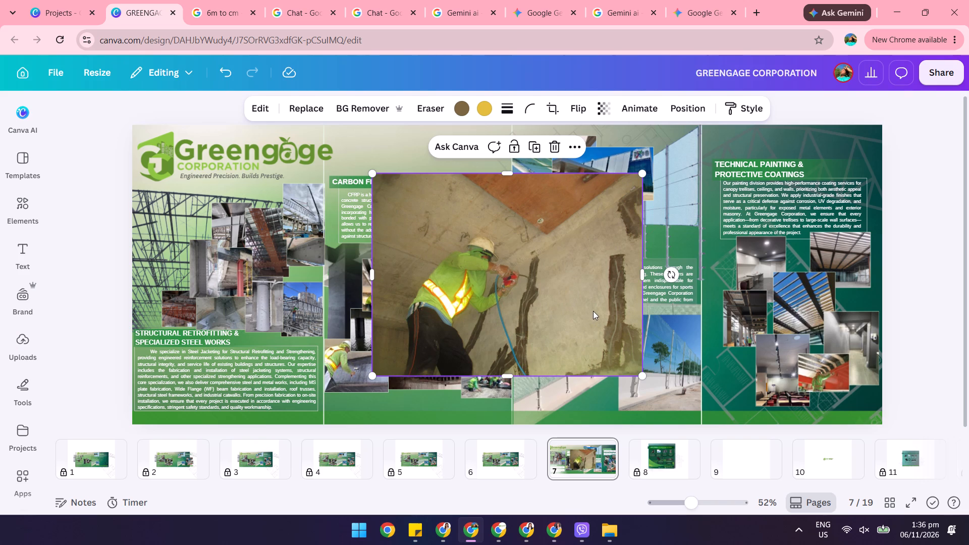
Shrink the inserted worker photo proportionally to a bit less than half its width.
left_click_drag(641, 173, 639, 176)
left_click_drag(639, 176, 482, 281)
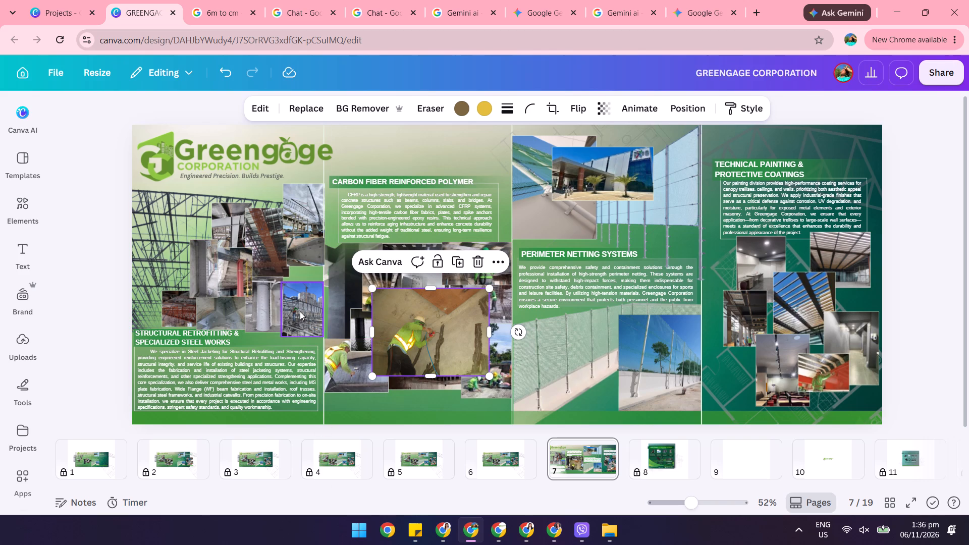
Nudge the tall column photo at the left of the structural retrofitting collage slightly to the left.
left_click(306, 253)
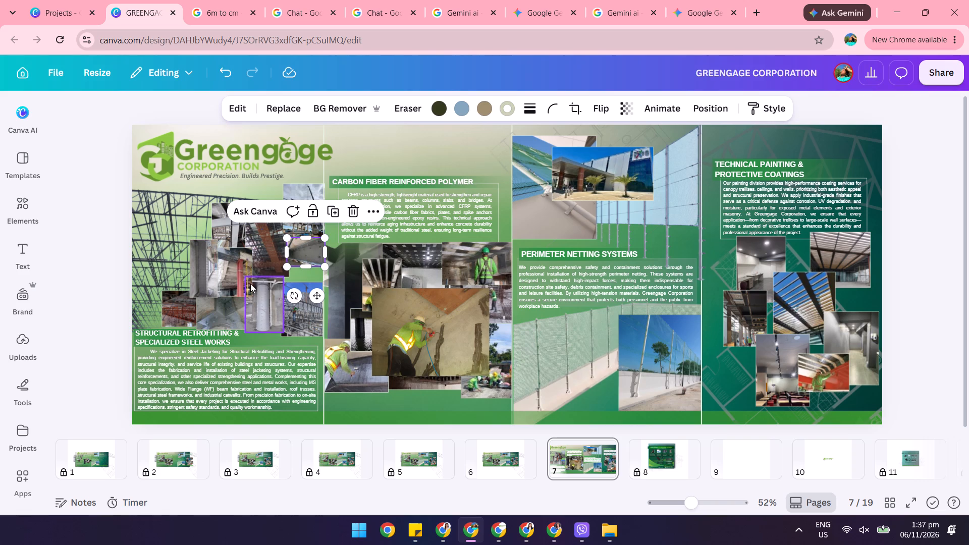
left_click_drag(199, 274, 195, 274)
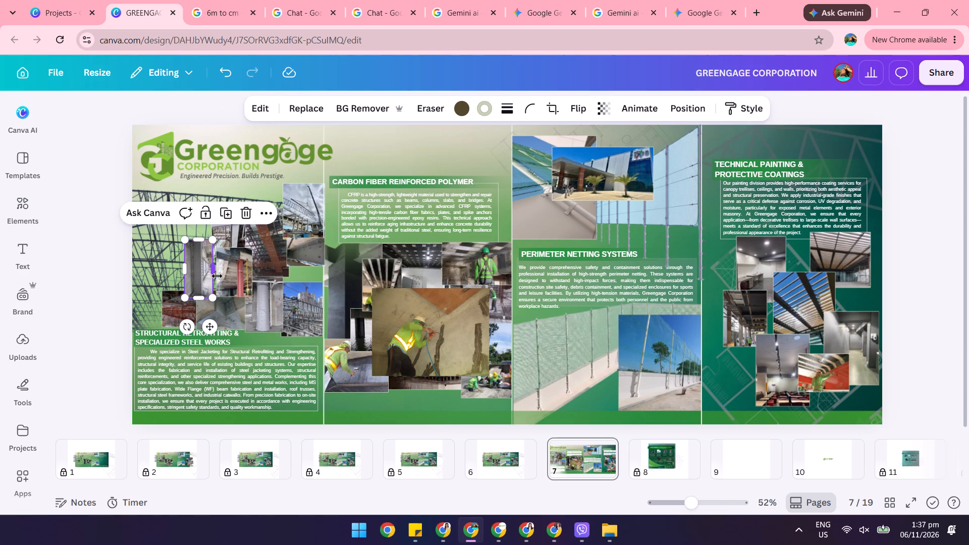
left_click(229, 274)
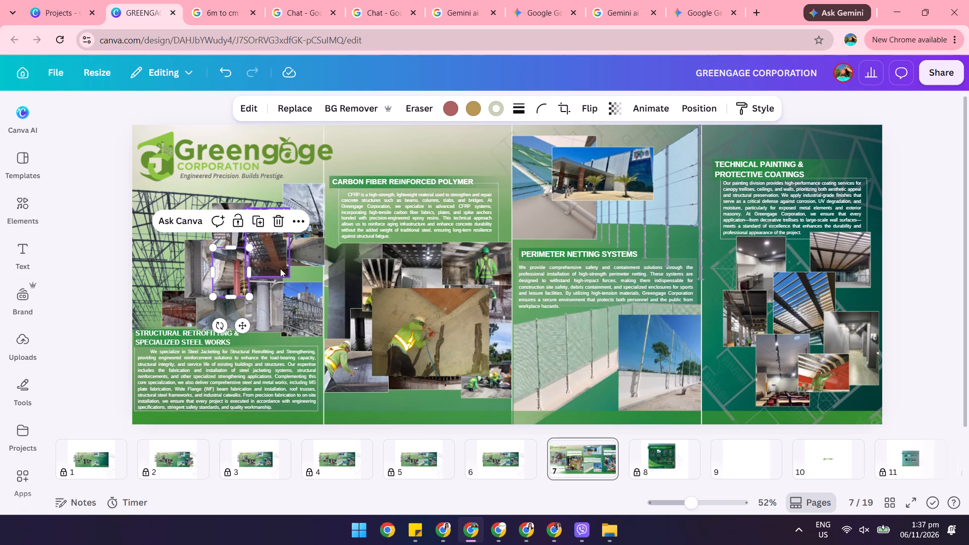
left_click(296, 271)
Give the inserted worker photo a solid border with stroke weight 1 in the light grey-green used in the design.
left_click(402, 334)
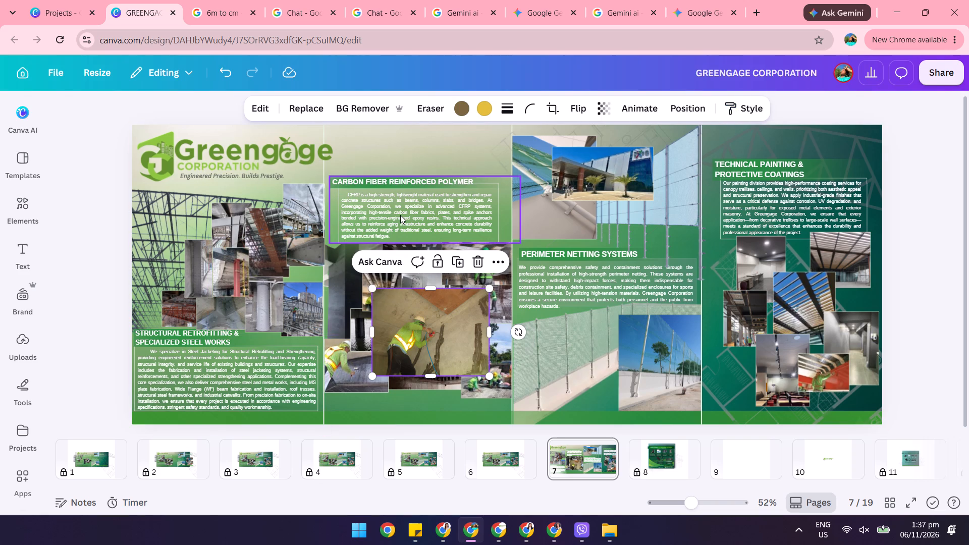
left_click(386, 226)
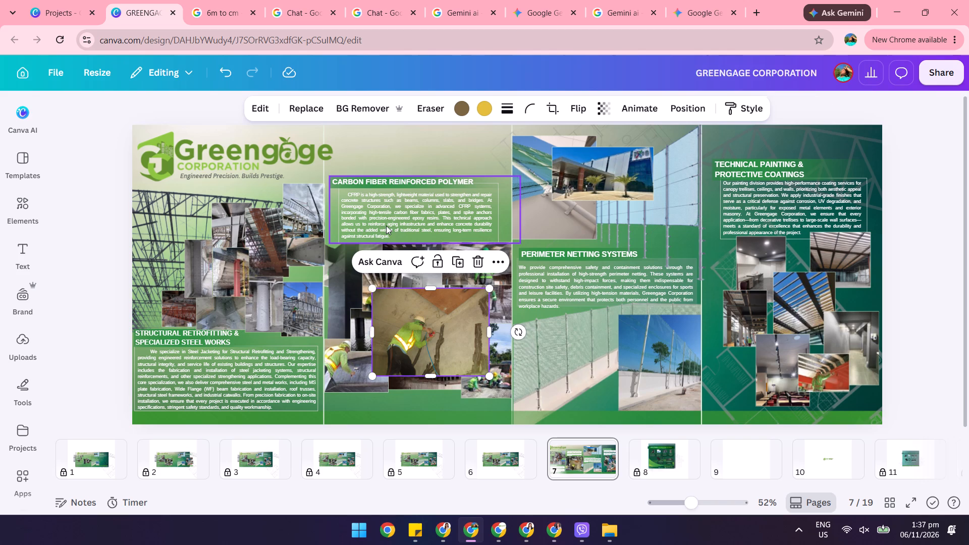
double_click(386, 224)
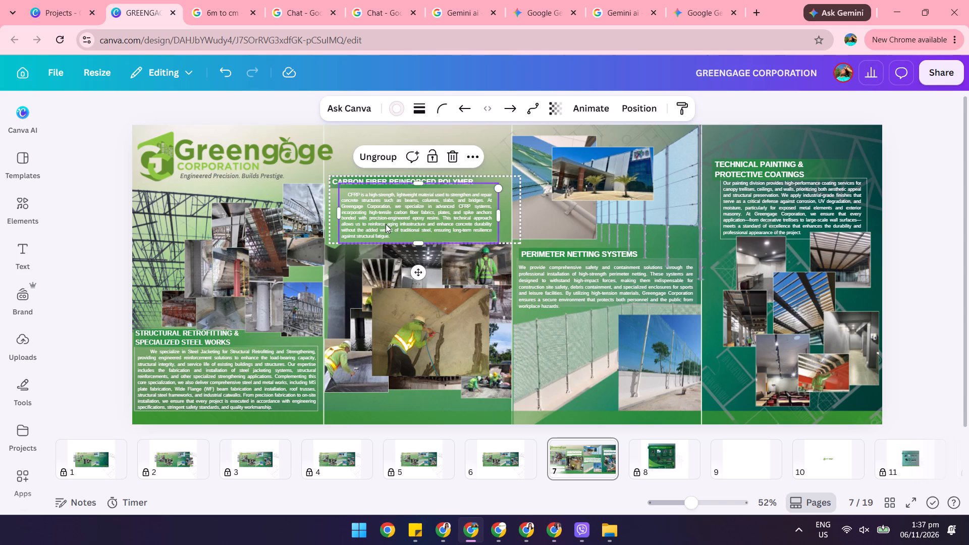
left_click(410, 329)
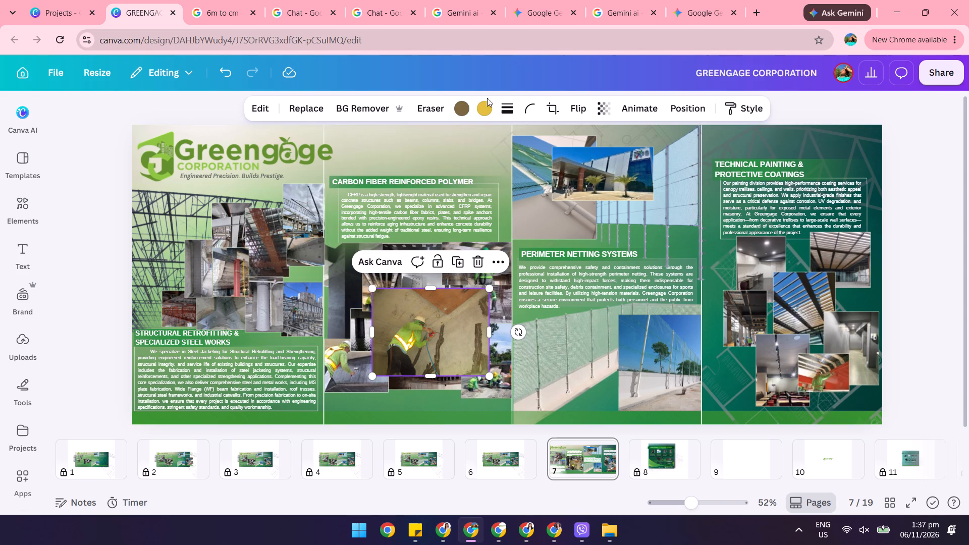
left_click(504, 109)
left_click(584, 197)
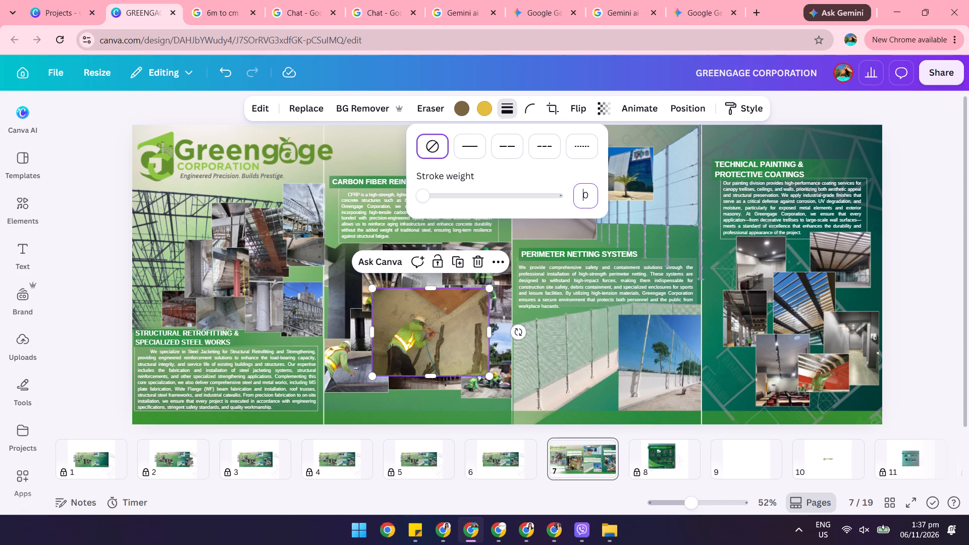
key("BackSpace")
key("1")
key("Return")
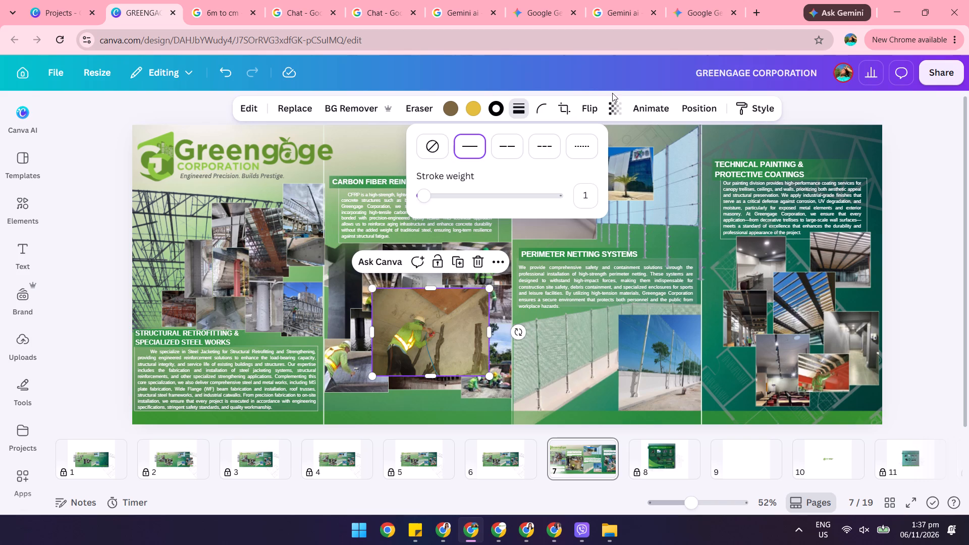
left_click(493, 111)
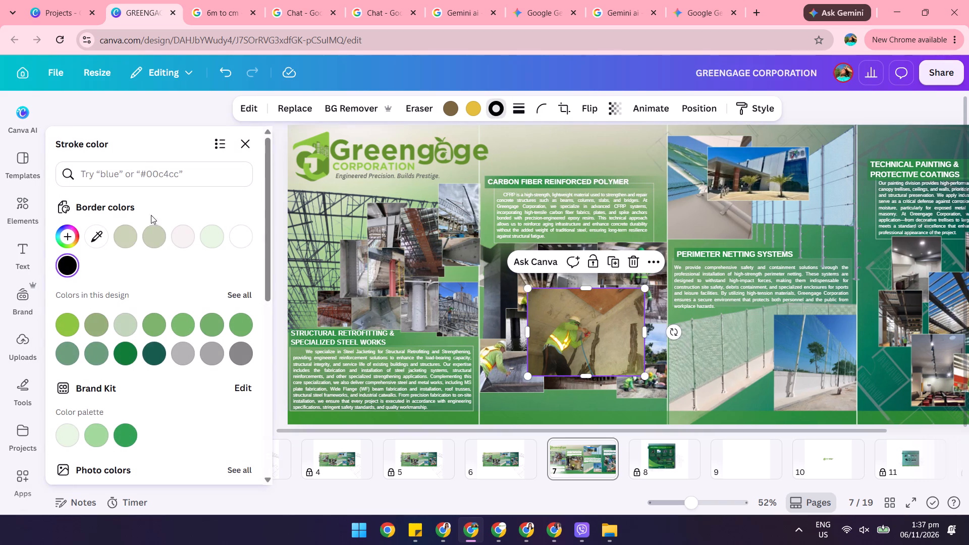
left_click(123, 236)
left_click(193, 285)
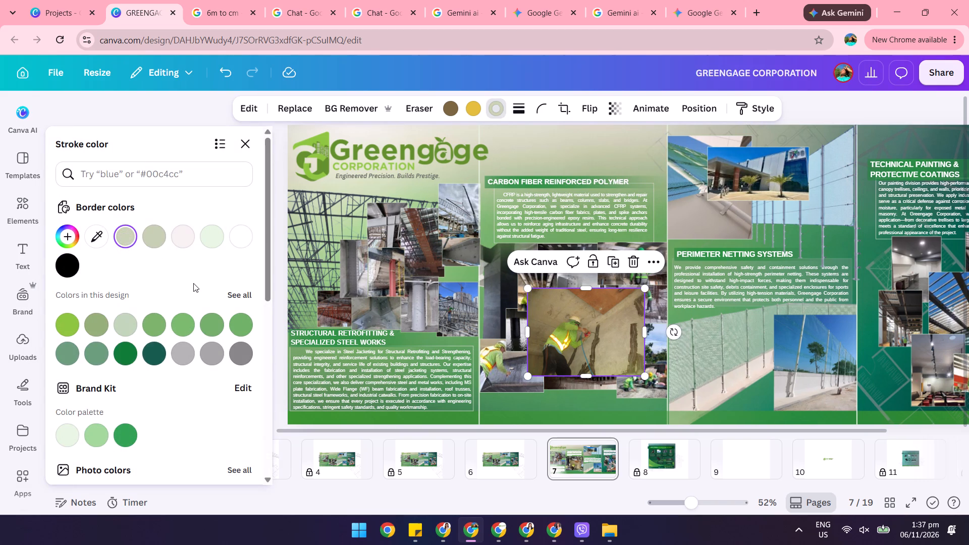
left_click(247, 146)
Shrink the bordered worker photo to about half its width and place it at the upper left of the carbon fiber collage.
left_click(435, 328)
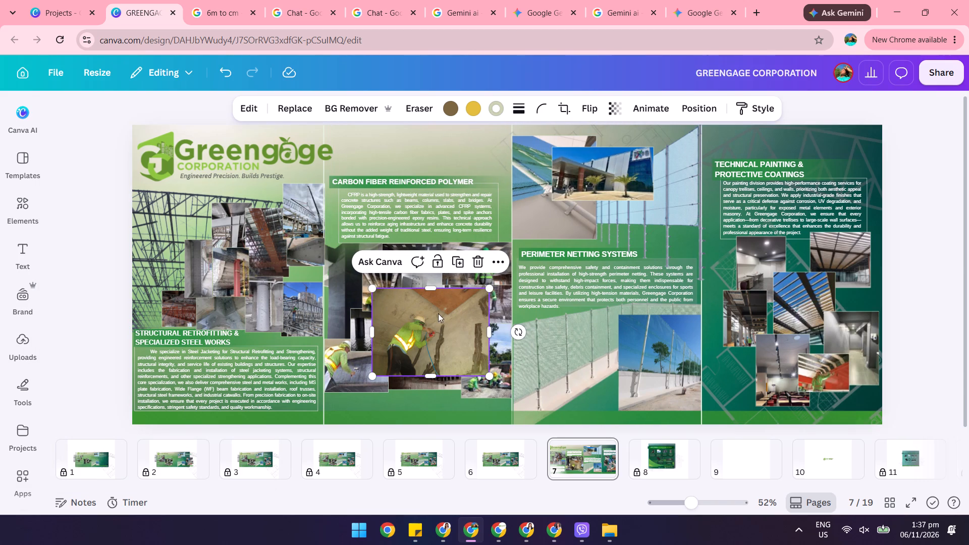
left_click(471, 293)
left_click_drag(490, 286, 472, 295)
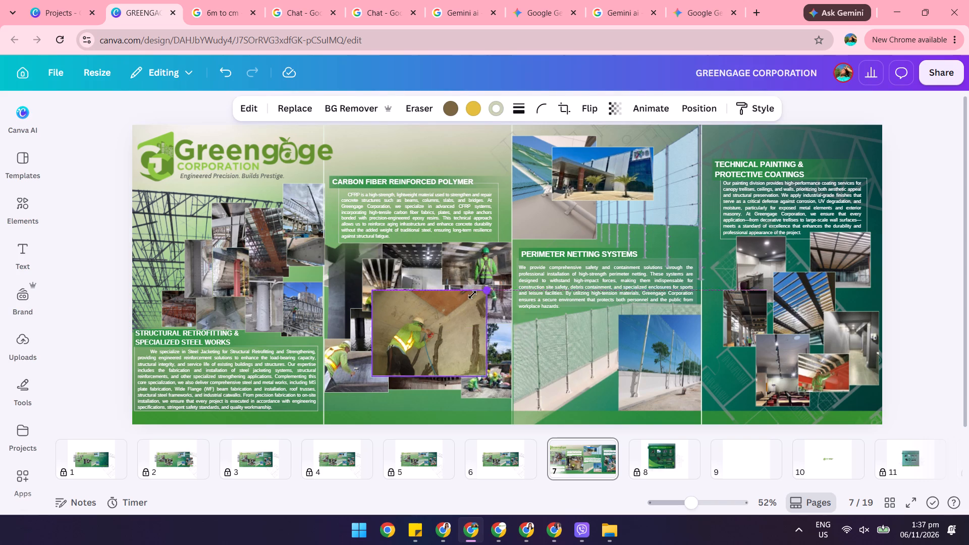
left_click_drag(472, 295, 430, 321)
left_click_drag(406, 347, 345, 320)
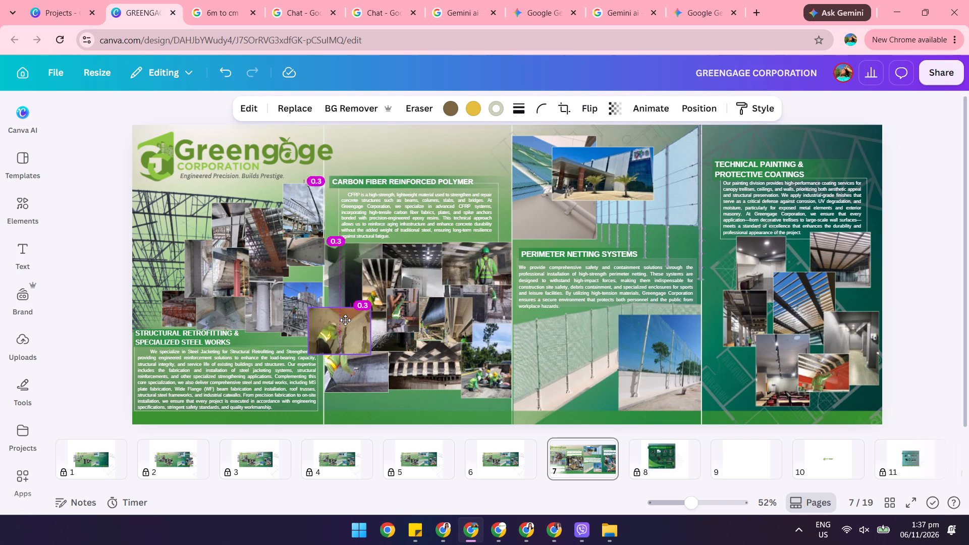
left_click_drag(345, 320, 367, 250)
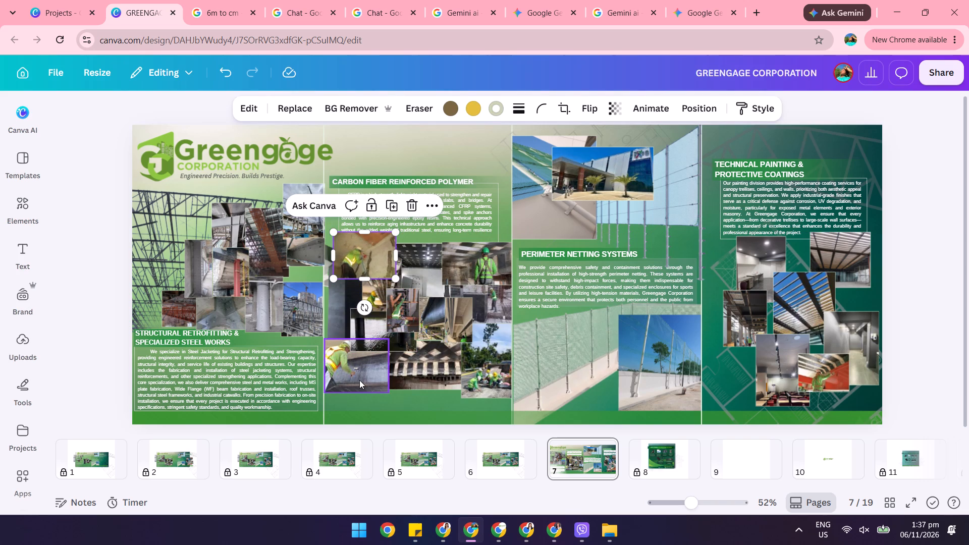
Move the three bottom photos of the carbon fiber collage slightly lower: the crouching worker, the ribbed slab and the tree-lined road.
left_click_drag(359, 380, 359, 392)
left_click_drag(412, 368, 412, 375)
left_click_drag(490, 383, 491, 395)
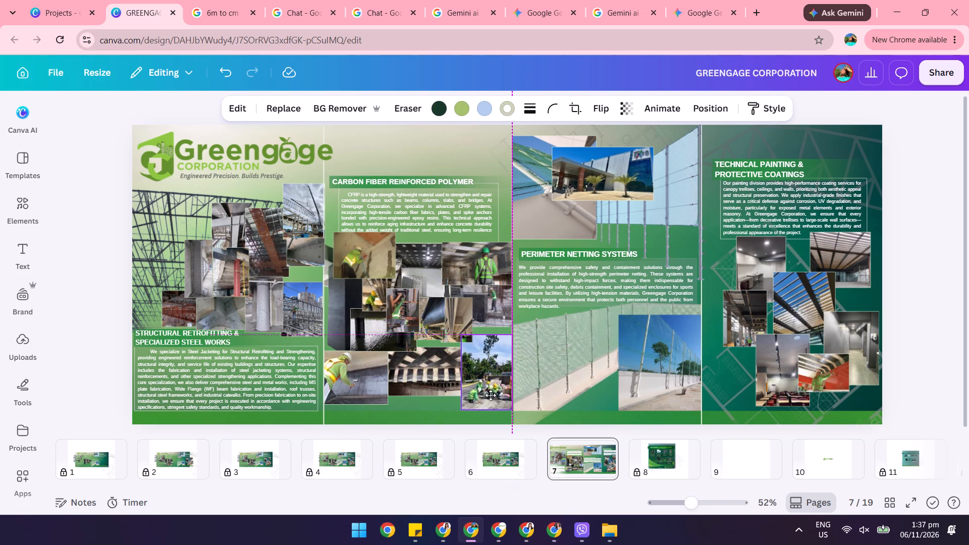
left_click_drag(491, 395, 491, 396)
Move the wrapped column photo at the right edge of the carbon fiber collage slightly lower and a touch right.
left_click(376, 335)
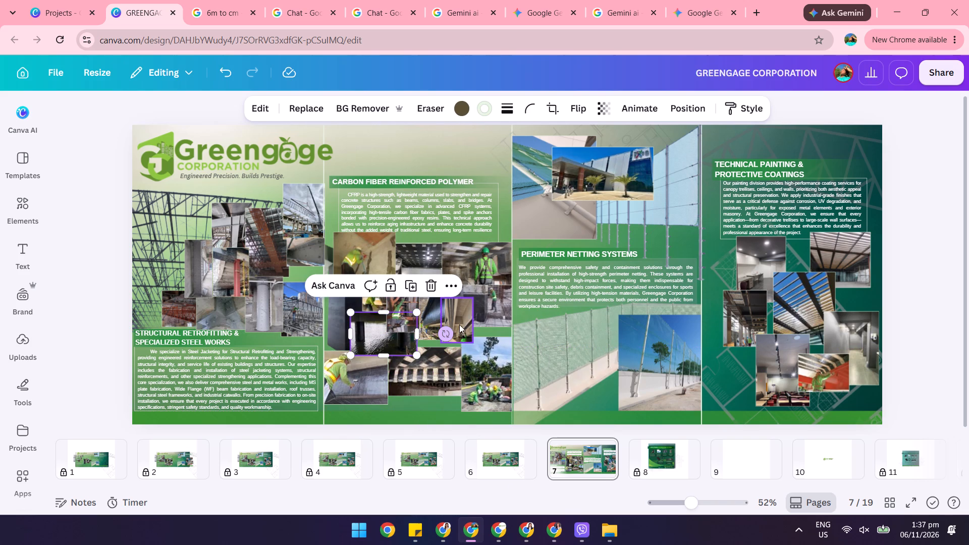
left_click_drag(495, 312, 494, 321)
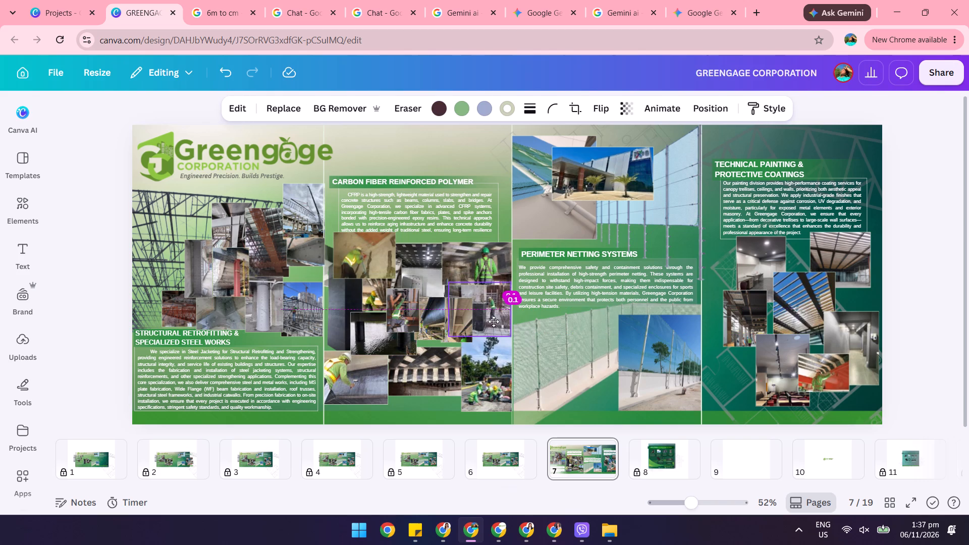
left_click_drag(494, 321, 495, 331)
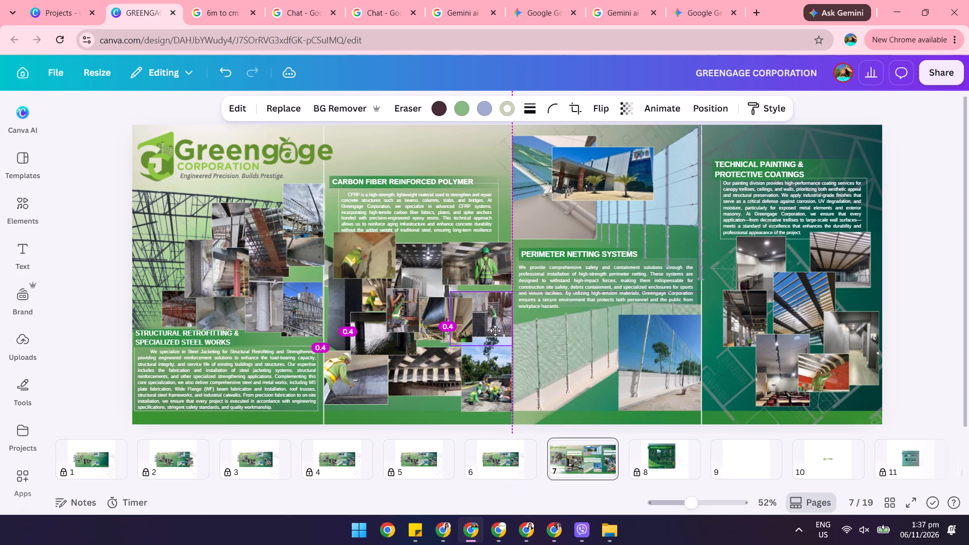
left_click_drag(495, 331, 496, 337)
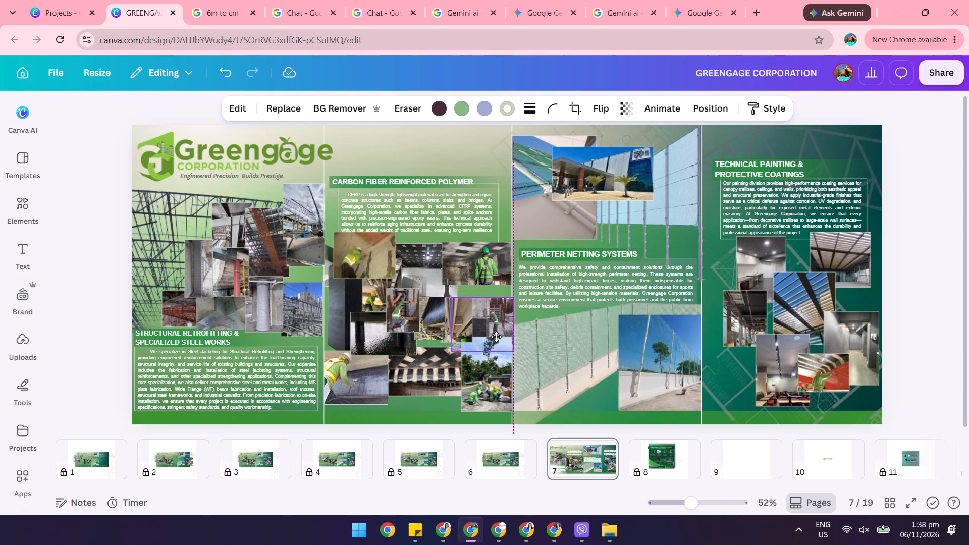
left_click_drag(496, 337, 498, 328)
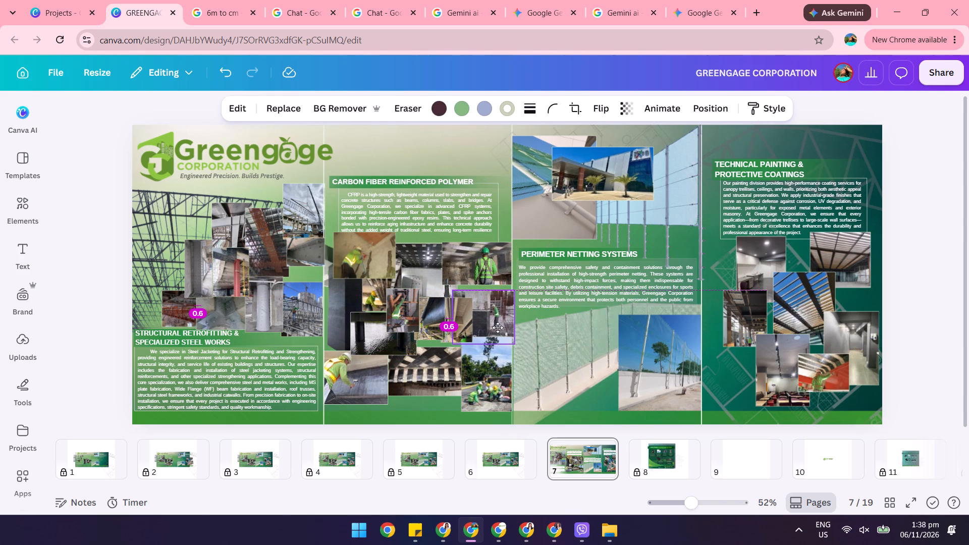
left_click_drag(498, 328, 498, 325)
left_click_drag(464, 318, 464, 327)
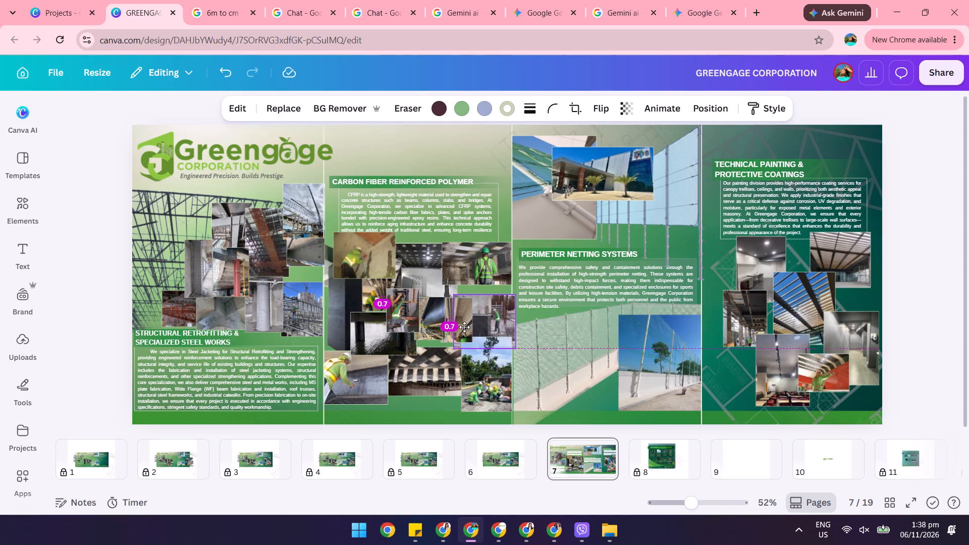
left_click_drag(464, 327, 465, 324)
Move the tall beam photo, the blue girder photo and the pier-in-water photo of the carbon fiber collage lower.
left_click(489, 321)
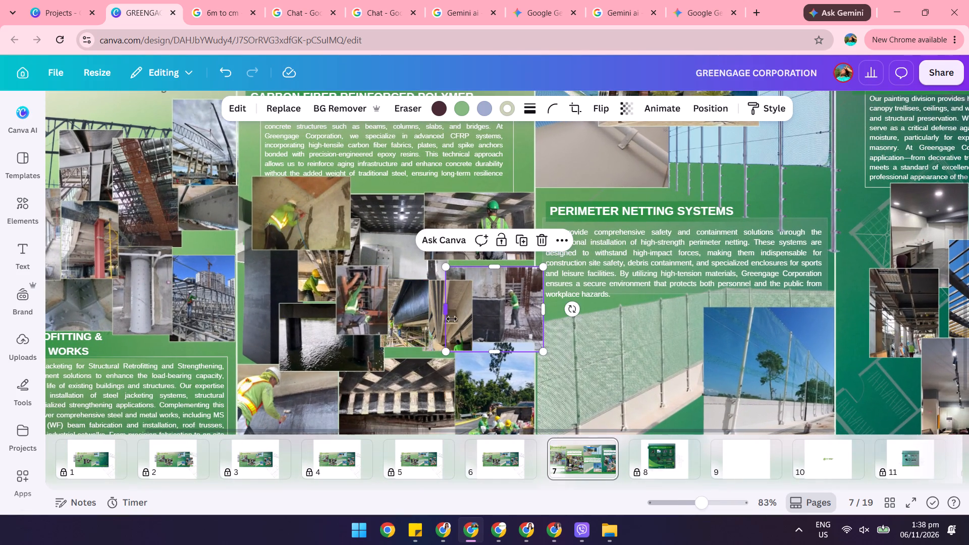
left_click(459, 323)
left_click_drag(457, 322, 457, 335)
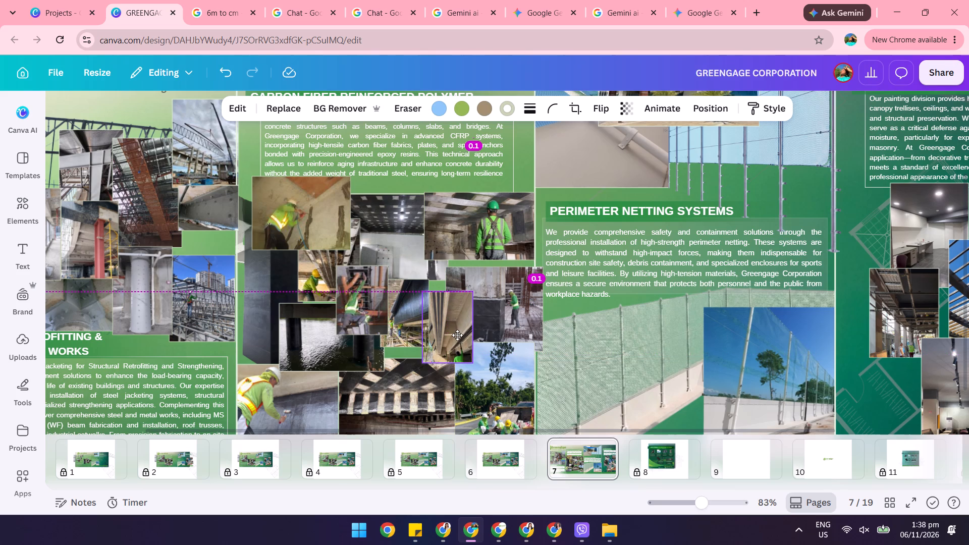
left_click_drag(457, 335, 457, 336)
left_click_drag(403, 321, 400, 349)
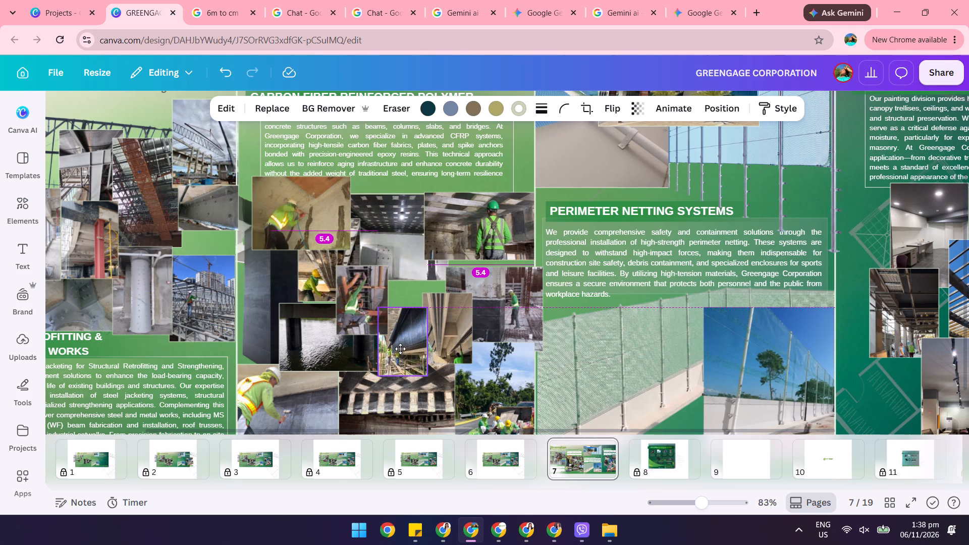
left_click_drag(400, 349, 401, 350)
left_click_drag(332, 348, 332, 348)
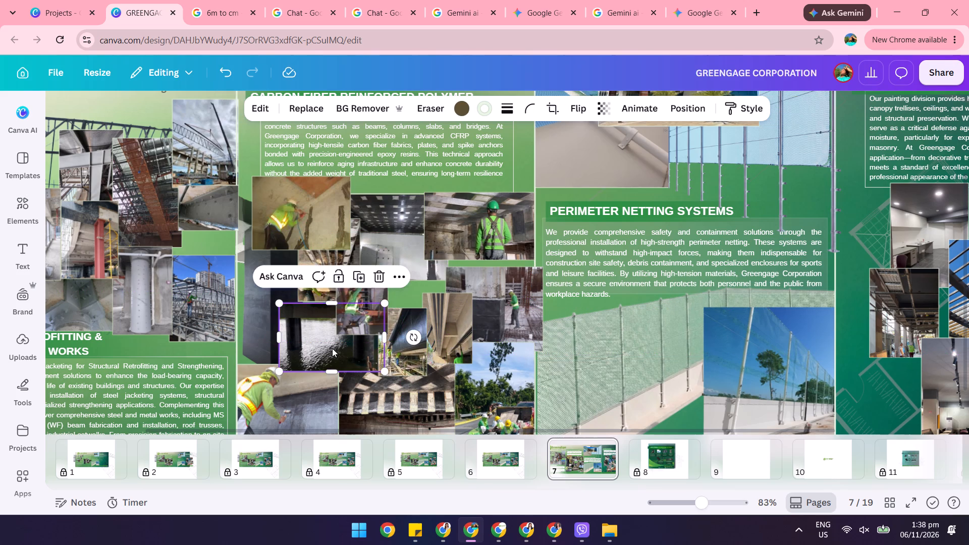
left_click_drag(332, 348, 334, 352)
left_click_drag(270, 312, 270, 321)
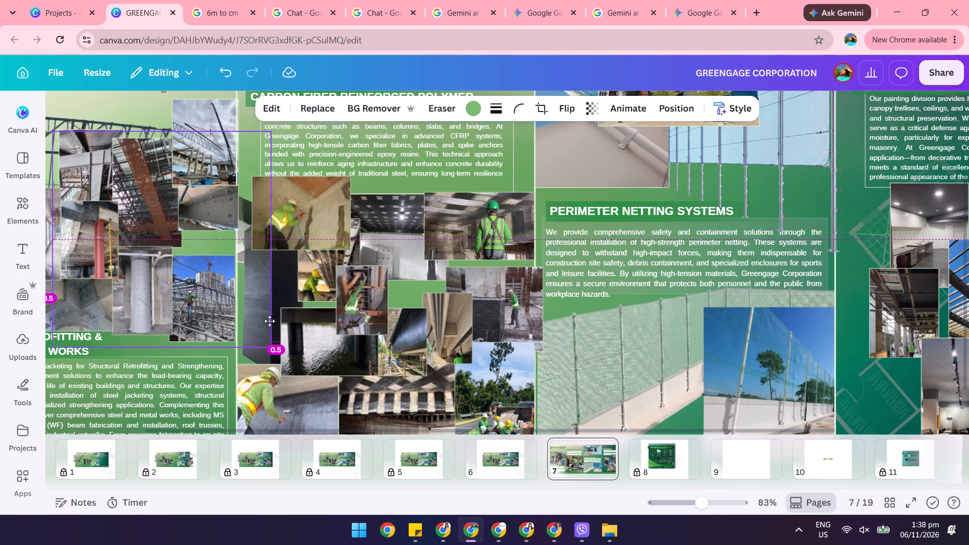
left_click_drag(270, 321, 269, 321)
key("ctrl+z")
Move the tall dark column photo at the left edge of the carbon fiber collage slightly lower.
left_click(284, 294)
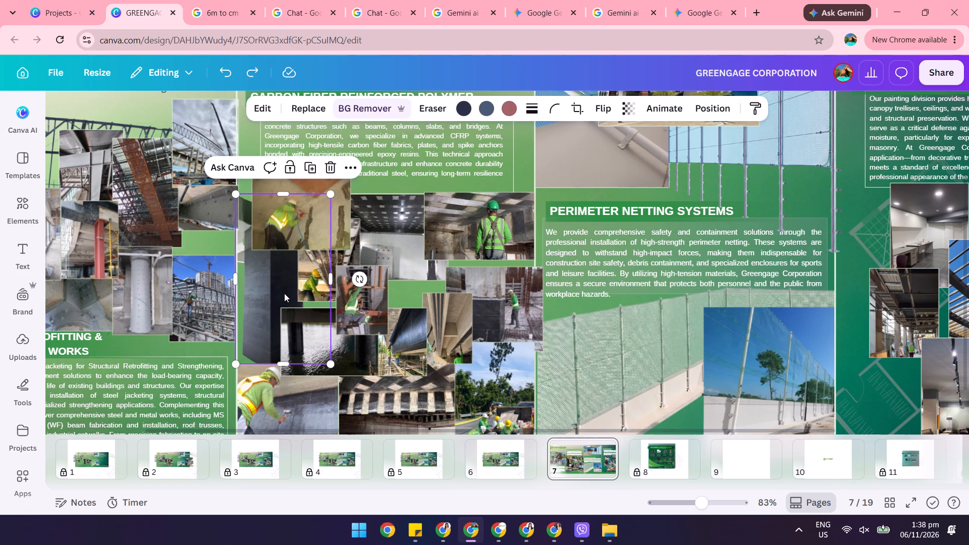
left_click_drag(278, 289, 276, 305)
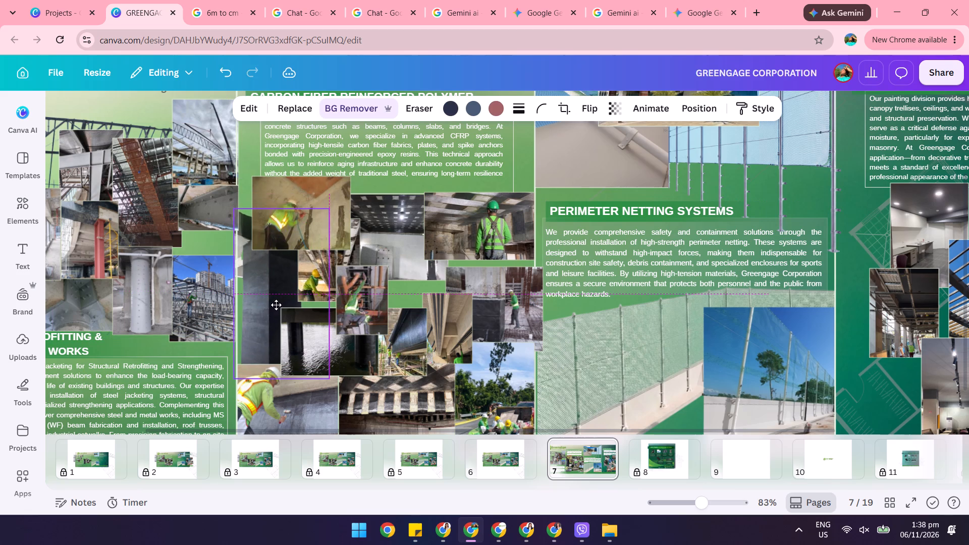
left_click_drag(276, 305, 276, 305)
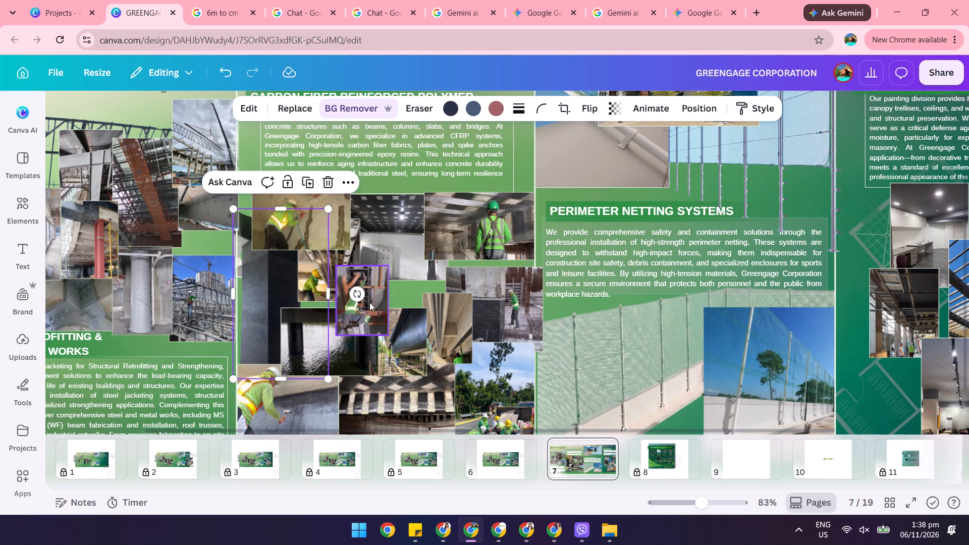
left_click(451, 330)
Shift the wrapped column photo to the right and trim its right side back to the carbon fiber panel's edge.
left_click_drag(514, 297, 519, 297)
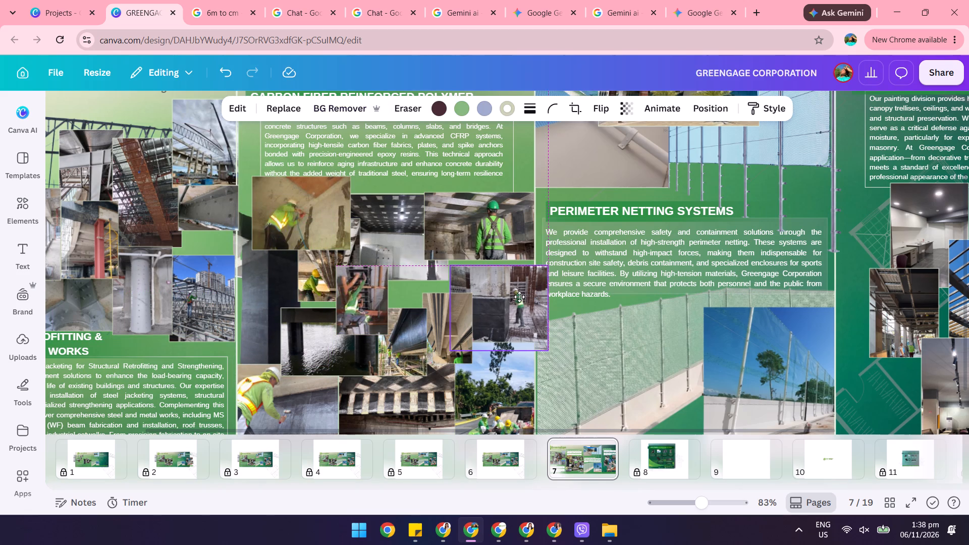
left_click_drag(519, 297, 529, 297)
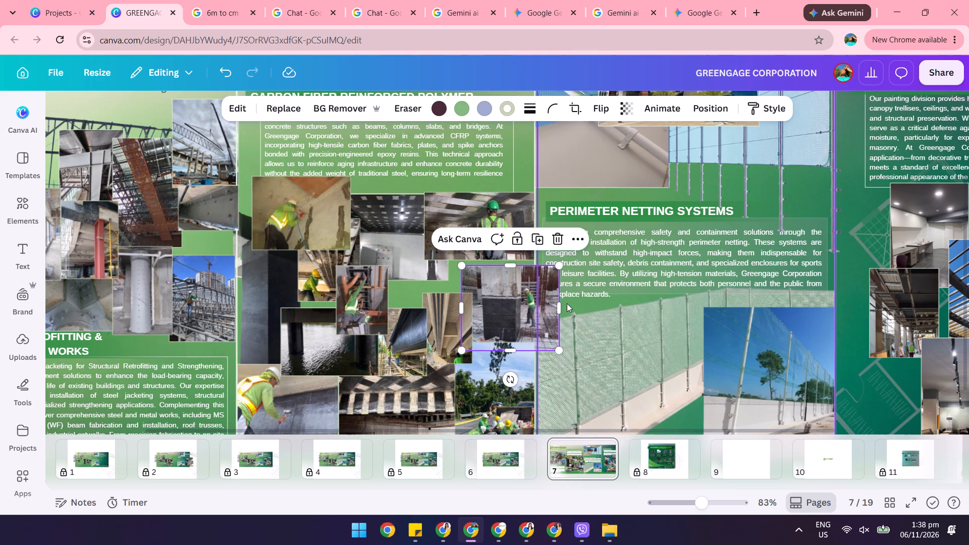
left_click_drag(559, 305, 535, 308)
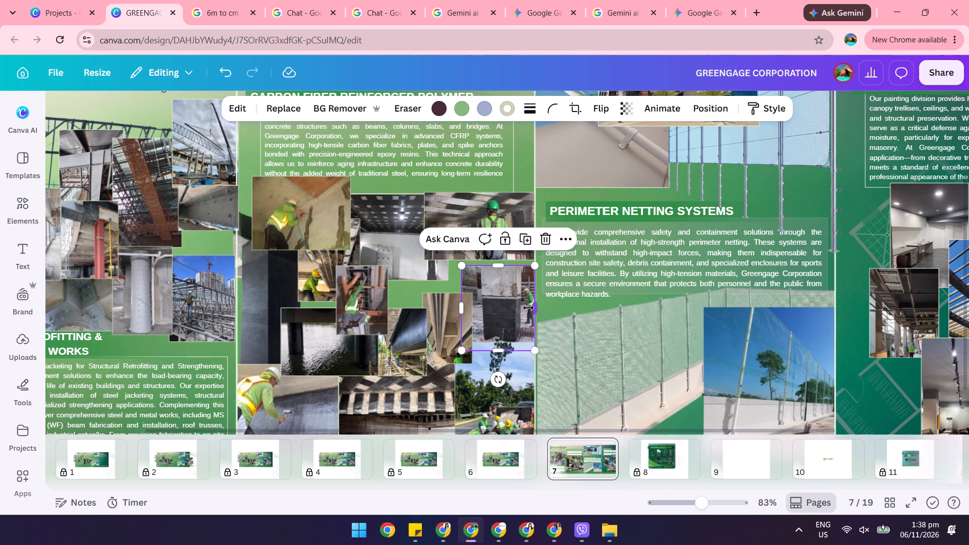
left_click(513, 306)
Move the ceiling-lights photo lower in the collage and the wall-repair worker photo up over the carbon fiber text block.
left_click_drag(408, 261, 407, 271)
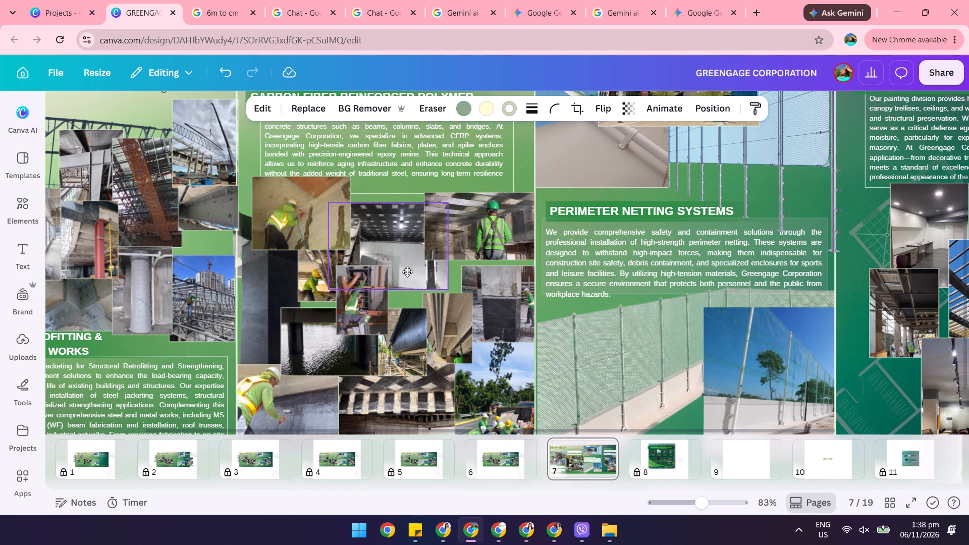
left_click_drag(407, 271, 407, 298)
left_click_drag(285, 221, 271, 253)
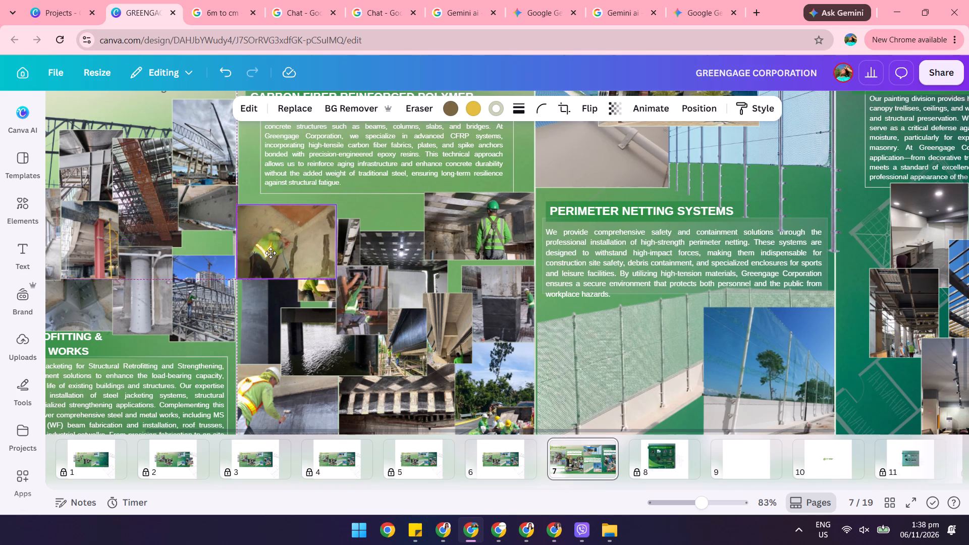
left_click_drag(271, 253, 300, 185)
Move the green-helmet worker photo at the collage's upper right lower, keeping it near the panel's right edge.
left_click_drag(470, 228, 471, 231)
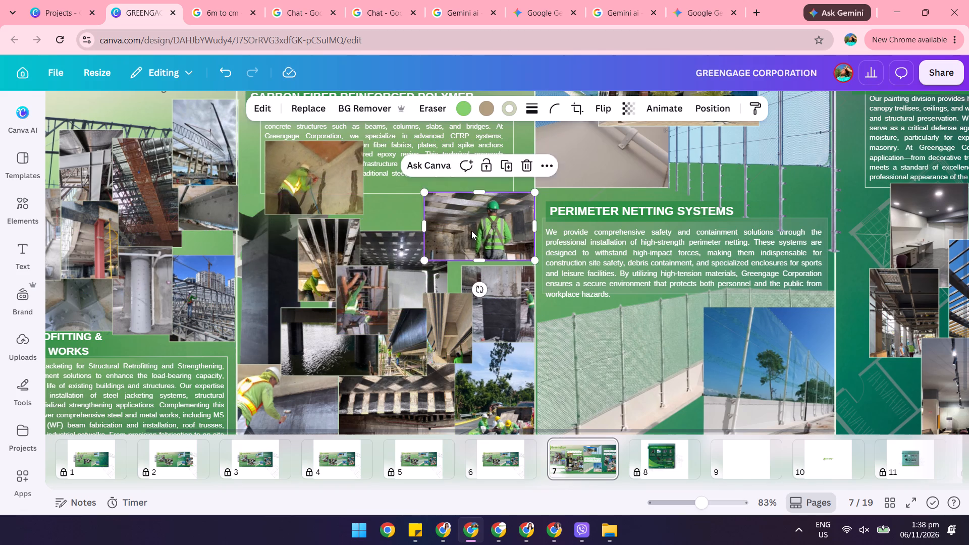
left_click_drag(471, 231, 472, 257)
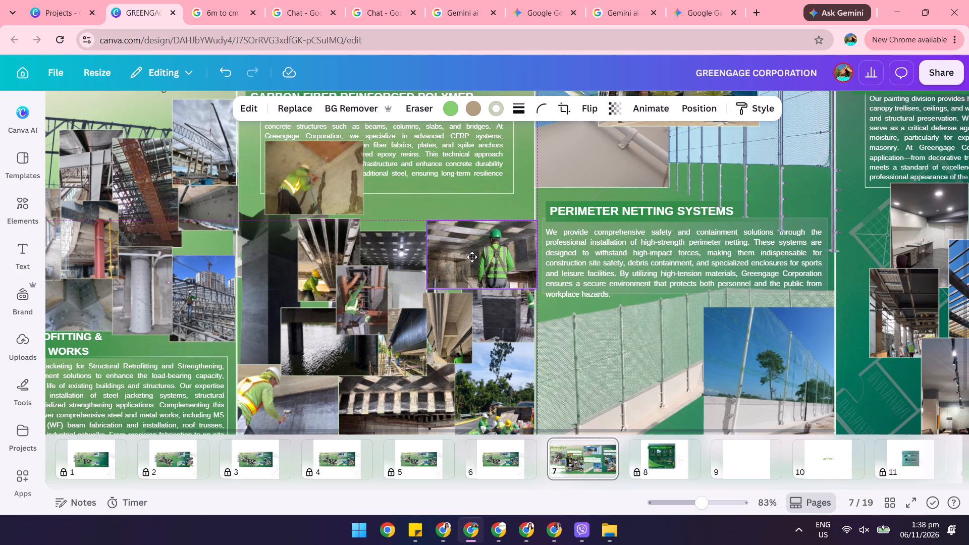
left_click_drag(472, 257, 472, 250)
Bring the wrapped column photo at the right of the carbon fiber collage forward by one layer.
left_click(489, 303)
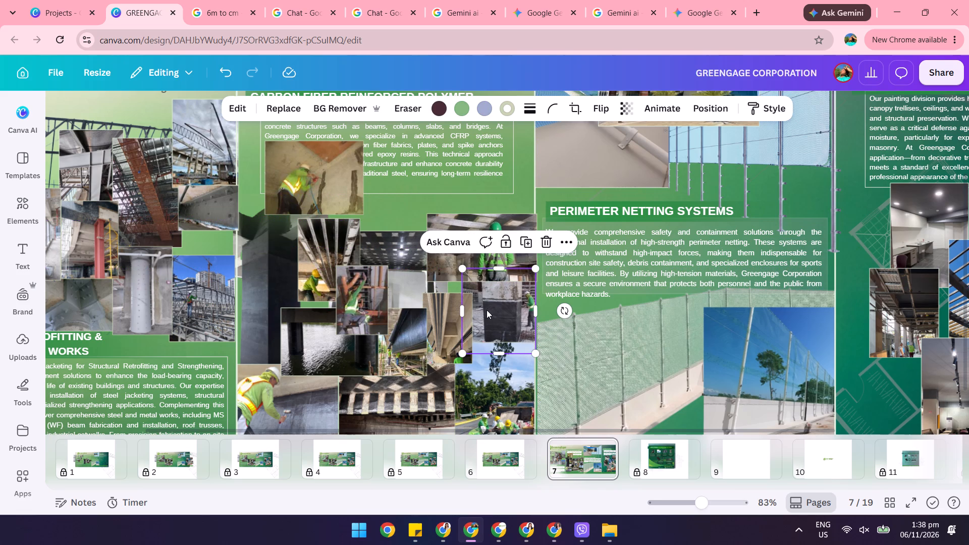
right_click(487, 310)
left_click(550, 182)
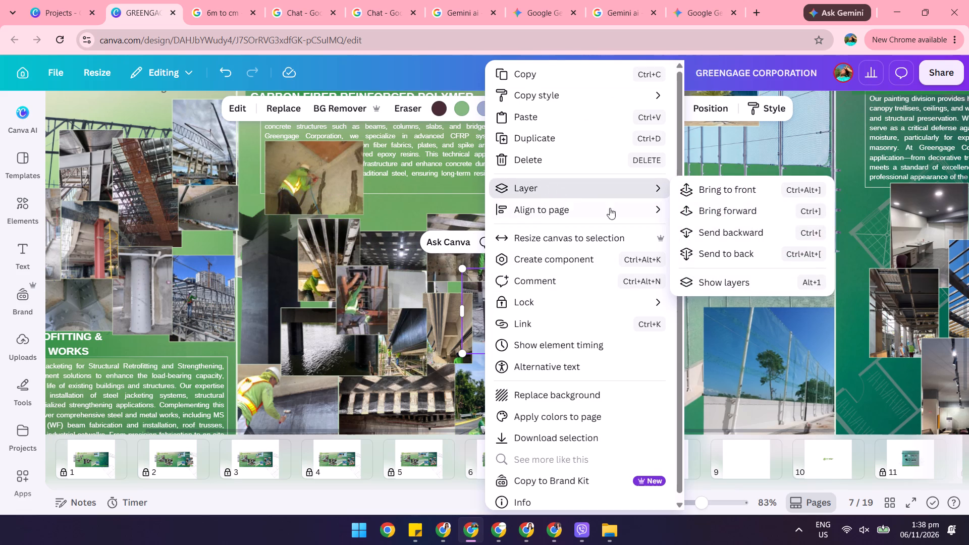
left_click(713, 207)
left_click(408, 345)
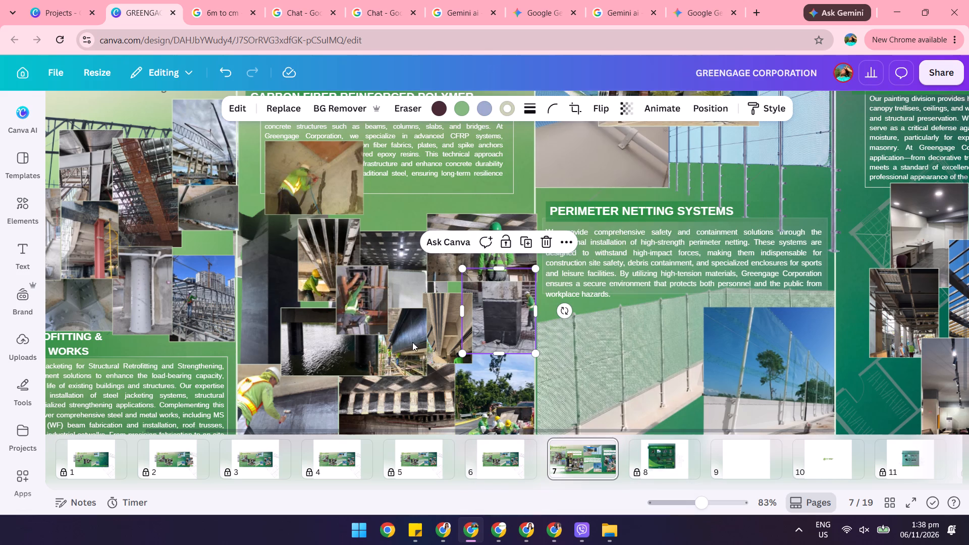
Nudge the wrapped column, tall beam, blue girder and green-helmet worker photos slightly lower in the carbon fiber collage.
left_click_drag(501, 327, 502, 333)
left_click_drag(446, 343, 446, 349)
left_click(396, 354)
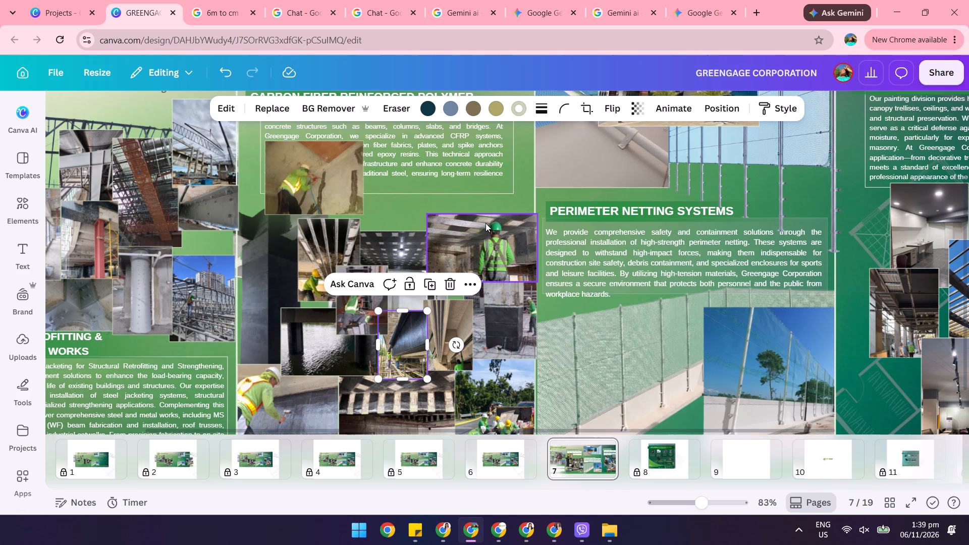
left_click_drag(485, 224, 480, 229)
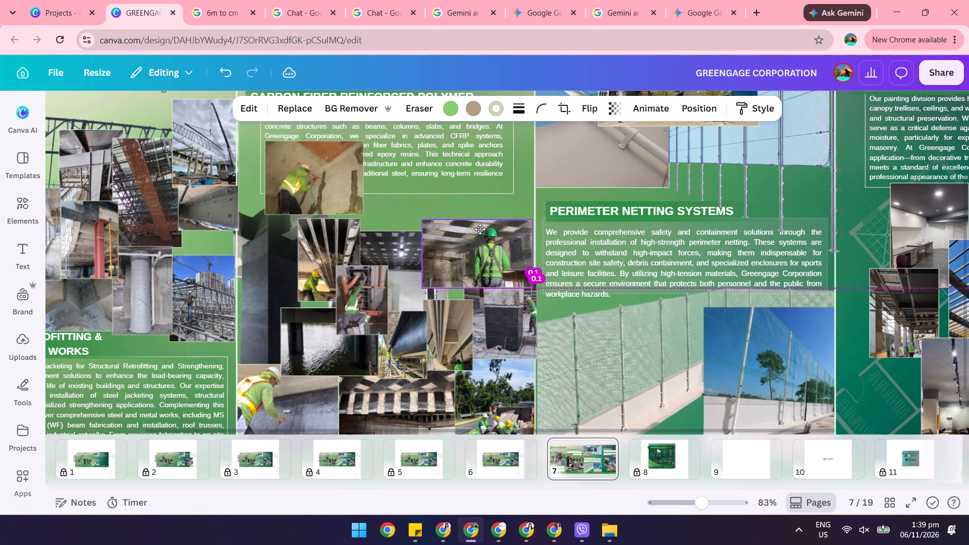
left_click_drag(480, 229, 480, 229)
Enlarge the tall beam photo by about a third below the green-helmet worker photo, nudging the worker photo slightly right.
left_click_drag(448, 336, 450, 323)
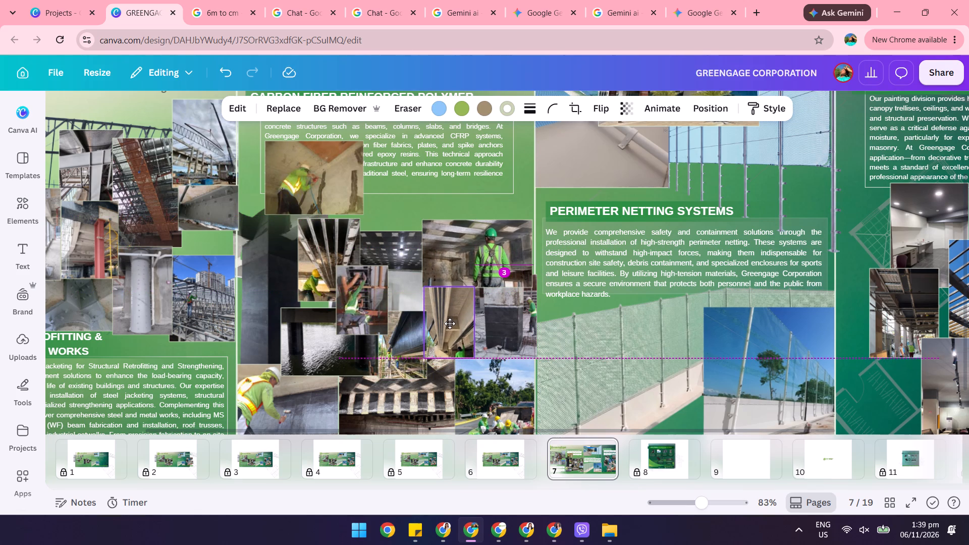
left_click_drag(474, 360, 475, 369)
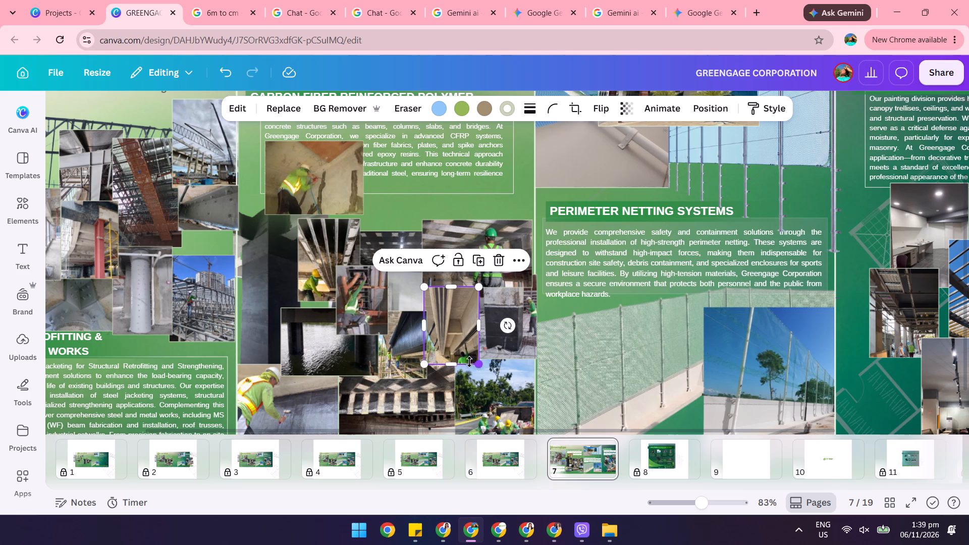
left_click_drag(456, 326, 453, 336)
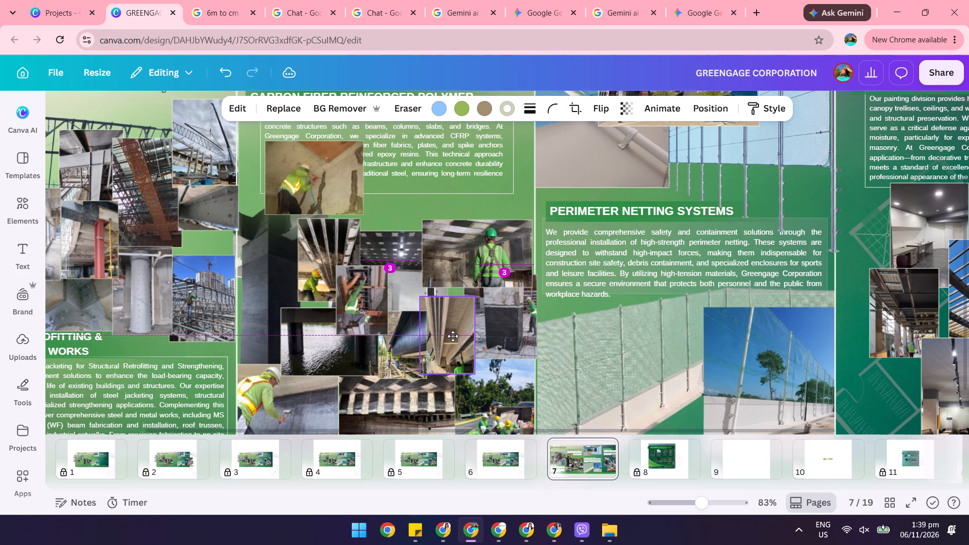
left_click_drag(453, 336, 453, 338)
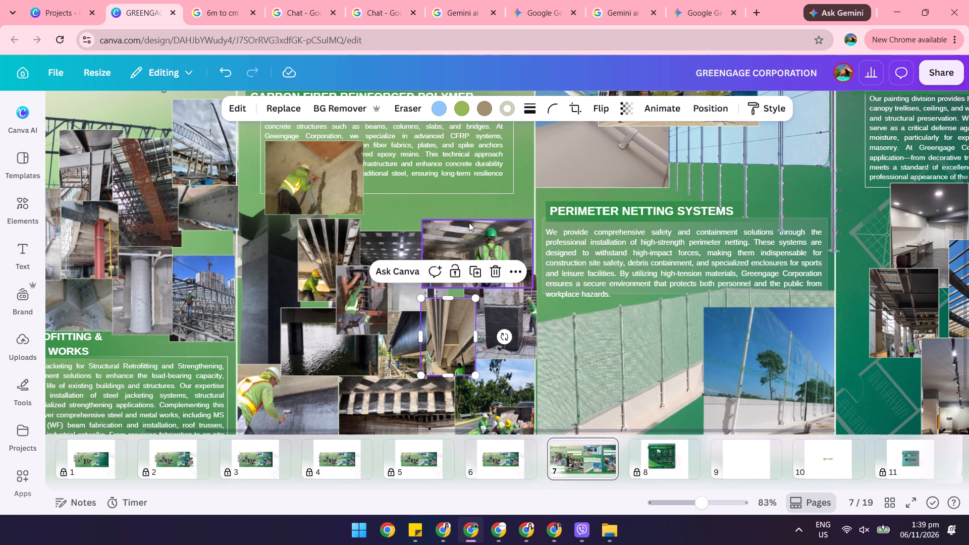
left_click(469, 223)
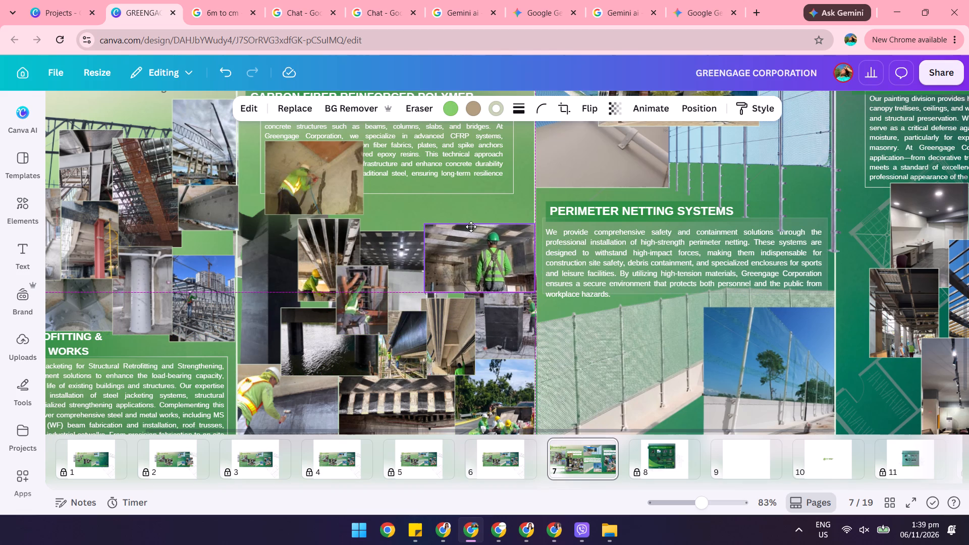
left_click(453, 309)
left_click_drag(475, 296, 485, 282)
left_click(453, 306)
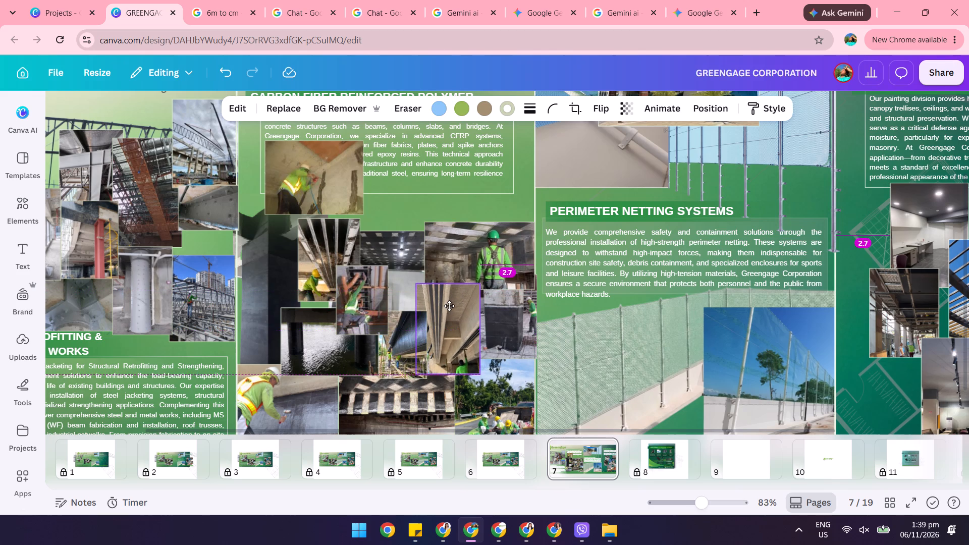
Flip the tall beam photo horizontally and shift it slightly left over the blue girder photo.
left_click(594, 107)
left_click(590, 143)
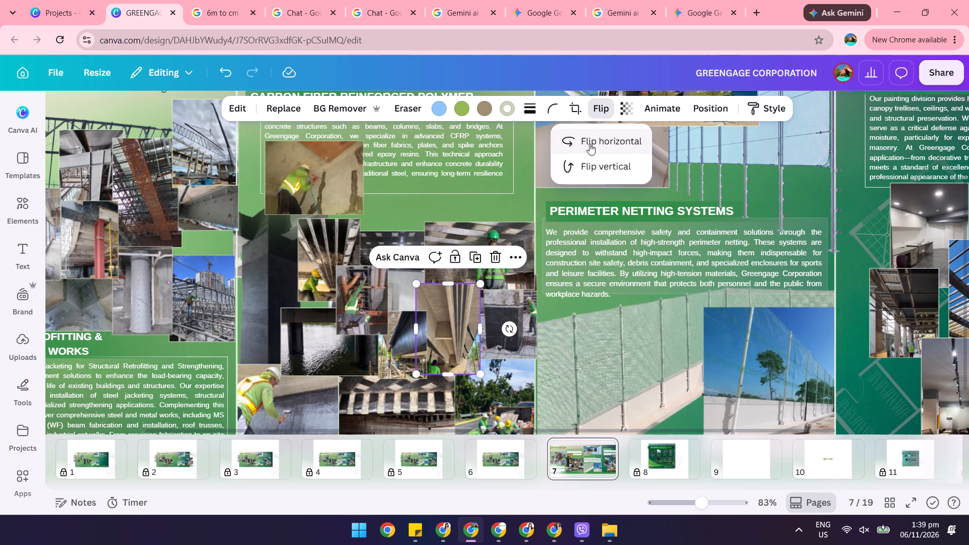
left_click_drag(462, 348, 453, 352)
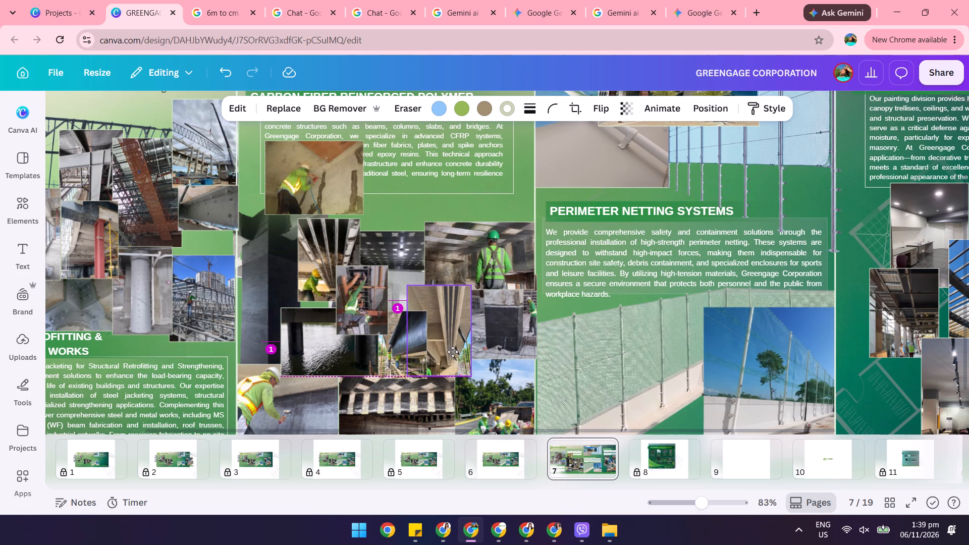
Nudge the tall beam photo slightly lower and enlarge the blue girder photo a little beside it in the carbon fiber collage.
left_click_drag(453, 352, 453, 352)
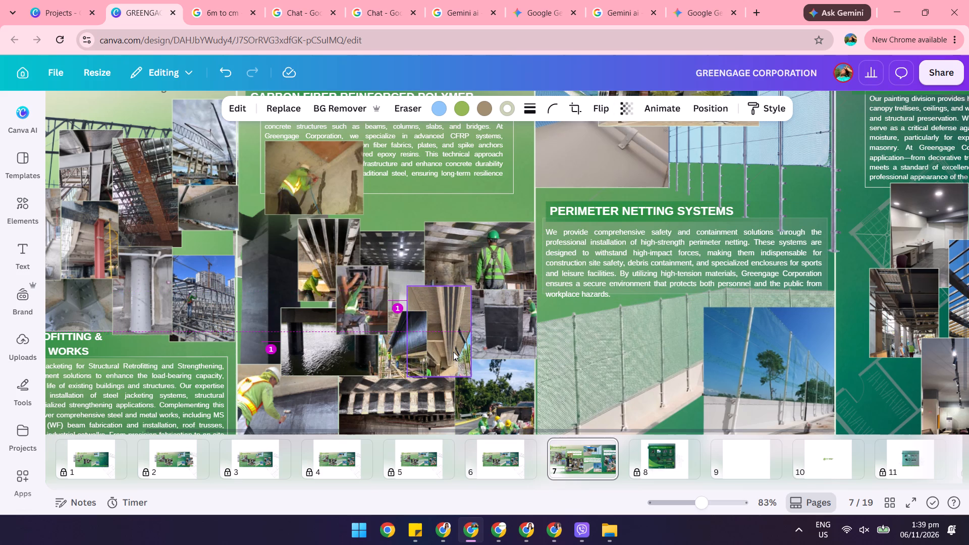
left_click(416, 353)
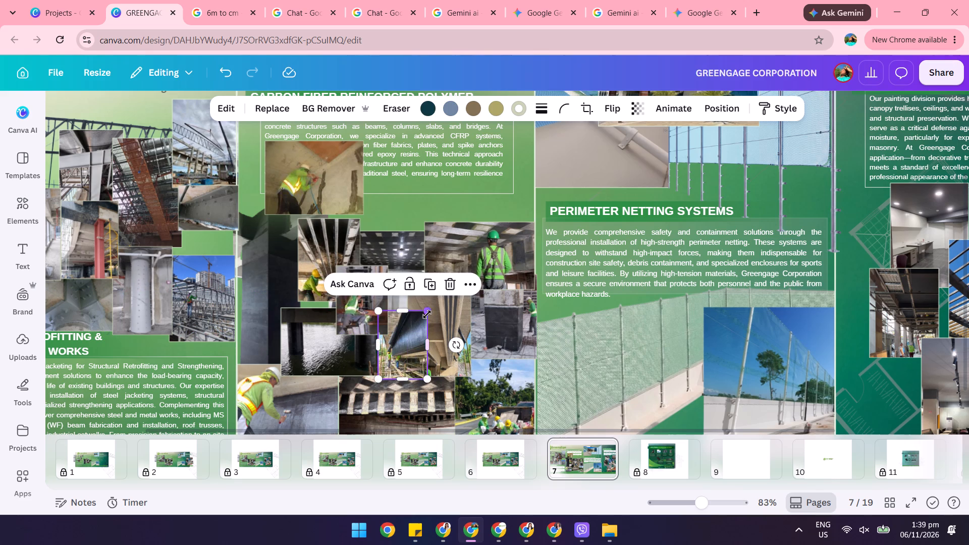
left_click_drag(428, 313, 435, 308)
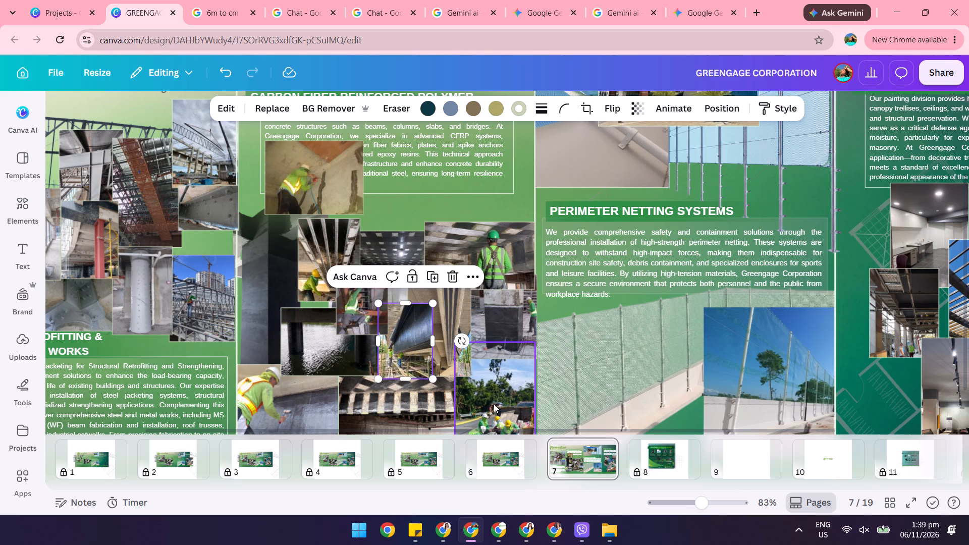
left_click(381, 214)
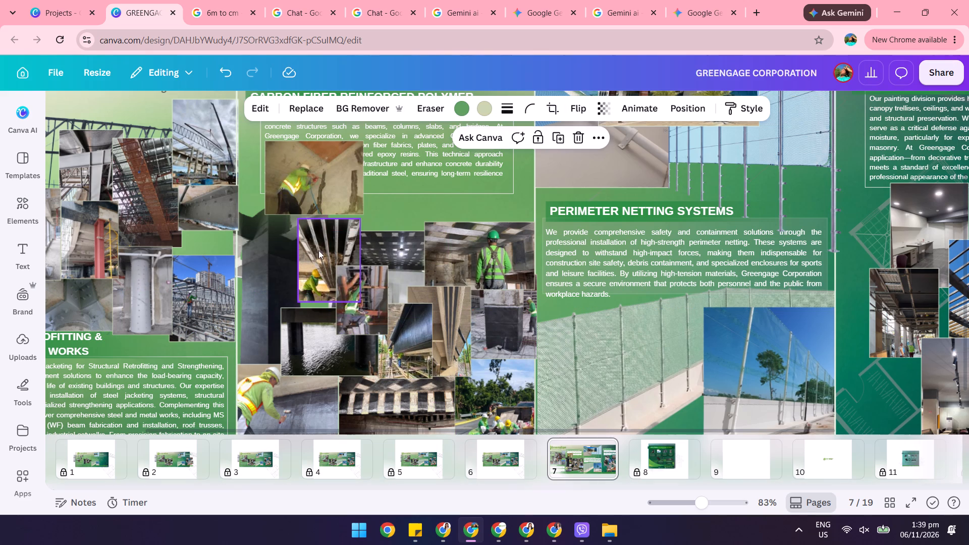
Shift the green-vest worker photo and the yellow-helmet worker photo beneath the beams slightly lower in the carbon fiber collage.
left_click_drag(367, 322, 367, 334)
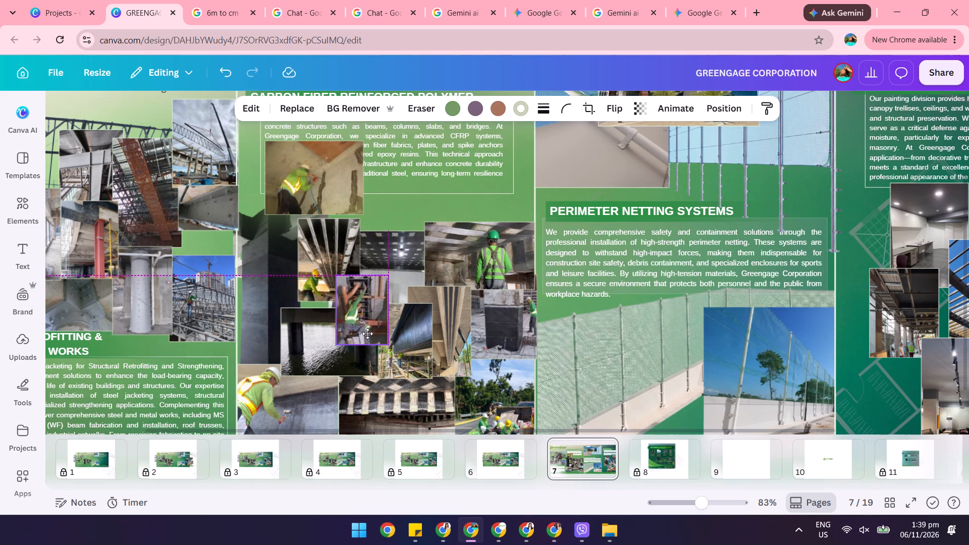
left_click_drag(367, 334, 365, 342)
left_click_drag(322, 285, 322, 288)
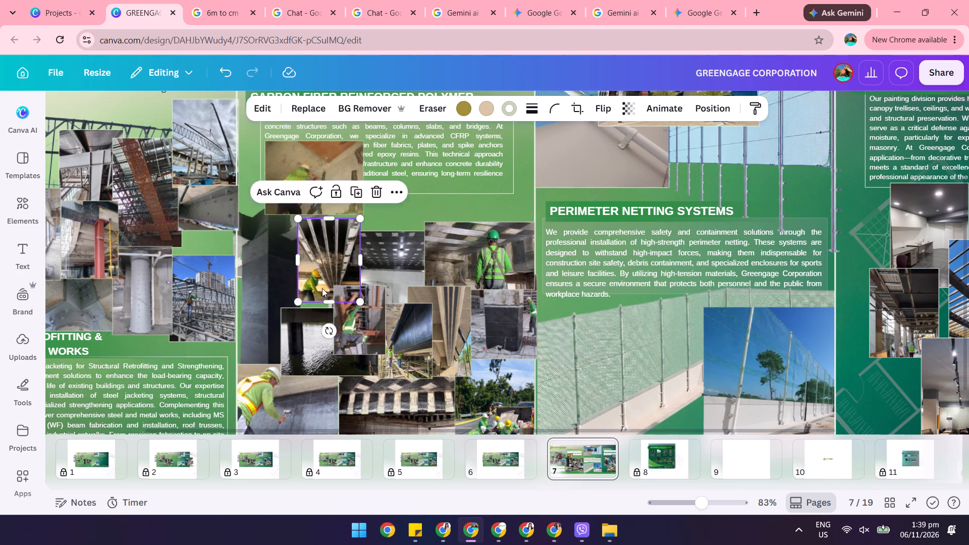
left_click_drag(322, 288, 321, 299)
Move the wall-repair worker photo off the CFRP paragraph to the top center of the collage and shrink it by about a quarter.
left_click_drag(329, 166, 360, 193)
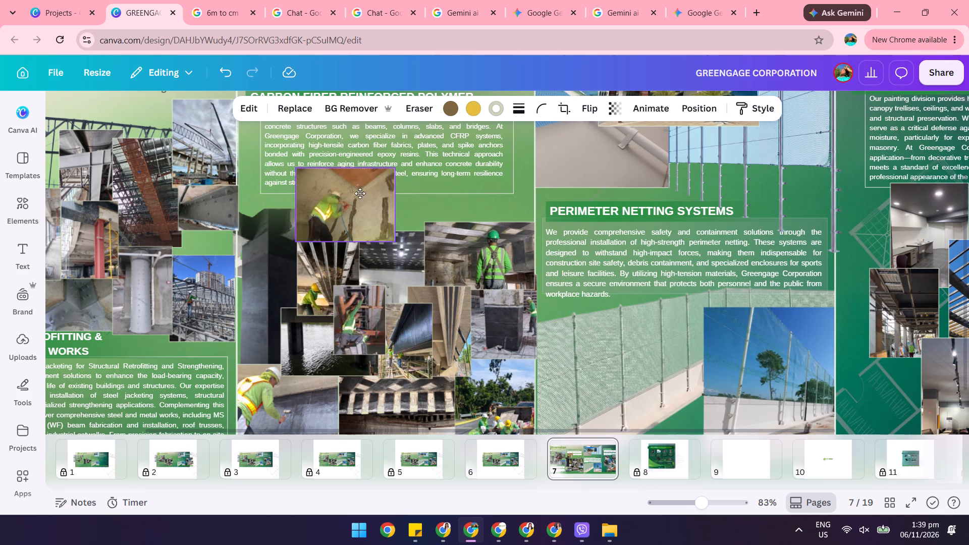
left_click_drag(360, 193, 378, 203)
left_click_drag(410, 179, 410, 183)
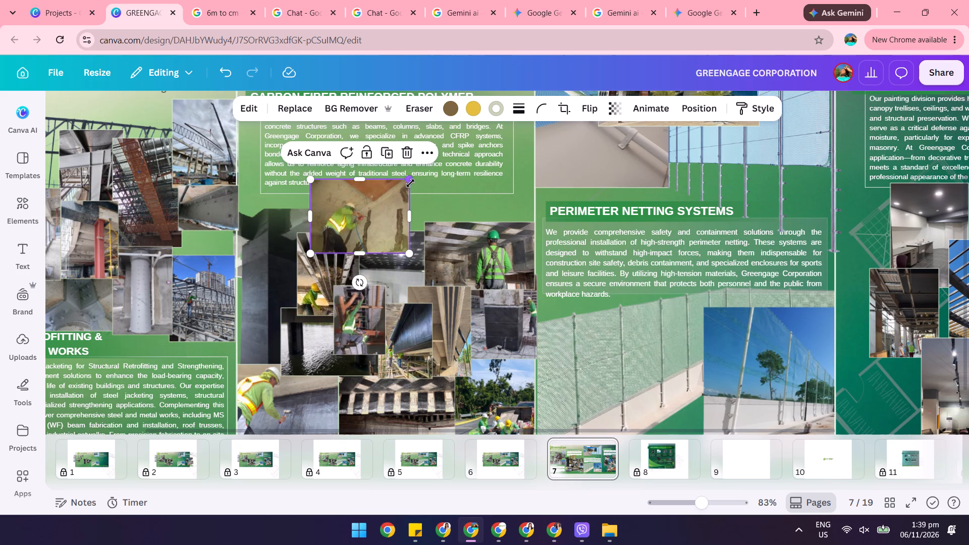
left_click_drag(410, 183, 392, 205)
left_click_drag(365, 225, 394, 237)
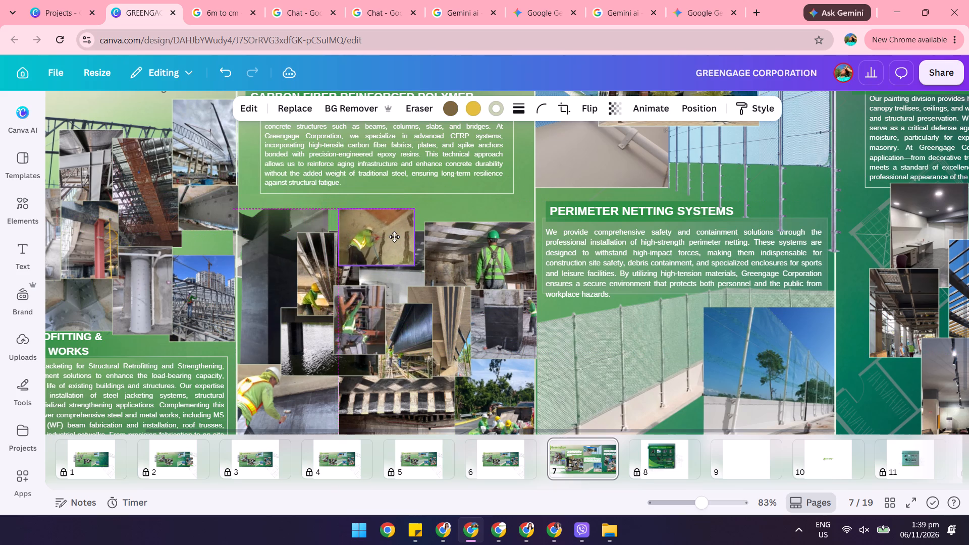
left_click_drag(394, 237, 382, 223)
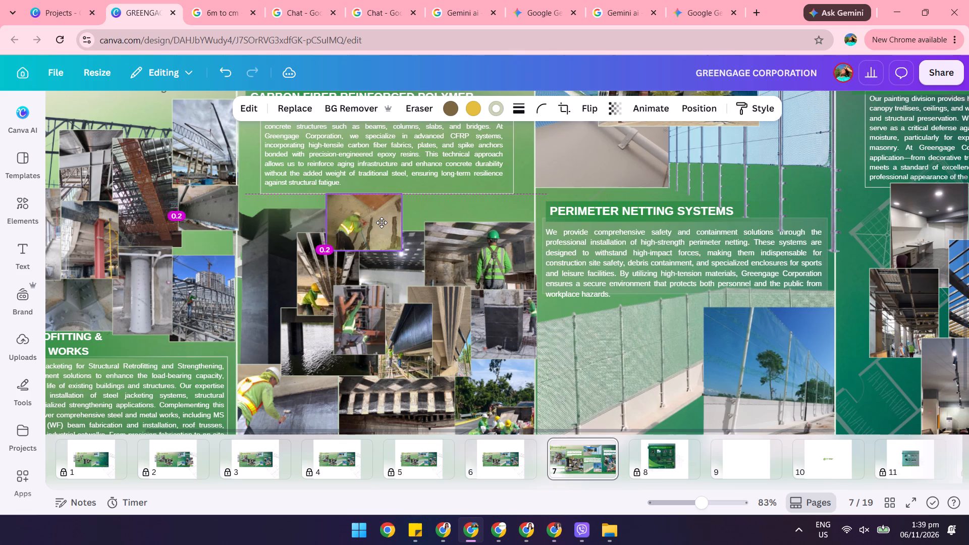
left_click_drag(382, 223, 432, 223)
Move the ceiling lights photo slightly lower beneath the wall-repair worker photo.
left_click_drag(391, 274, 392, 284)
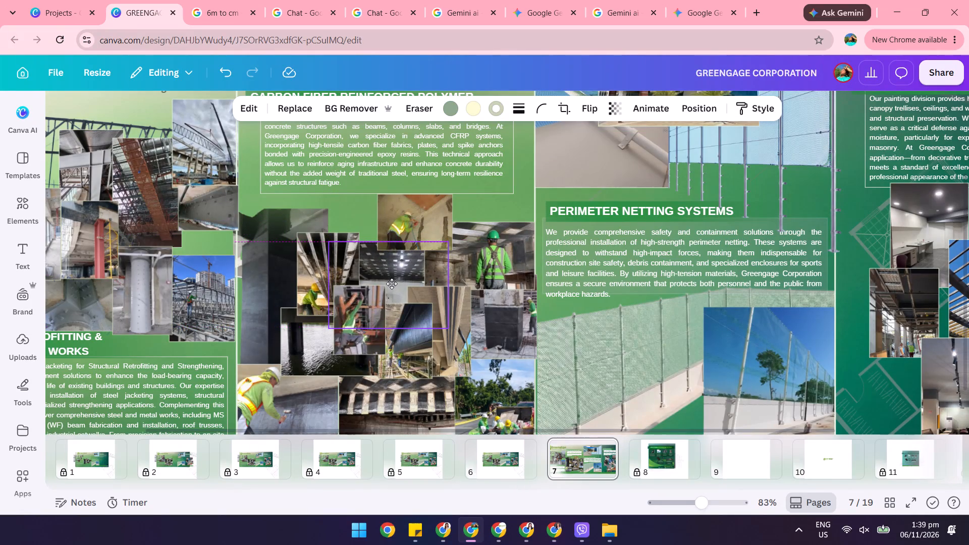
left_click_drag(392, 284, 392, 282)
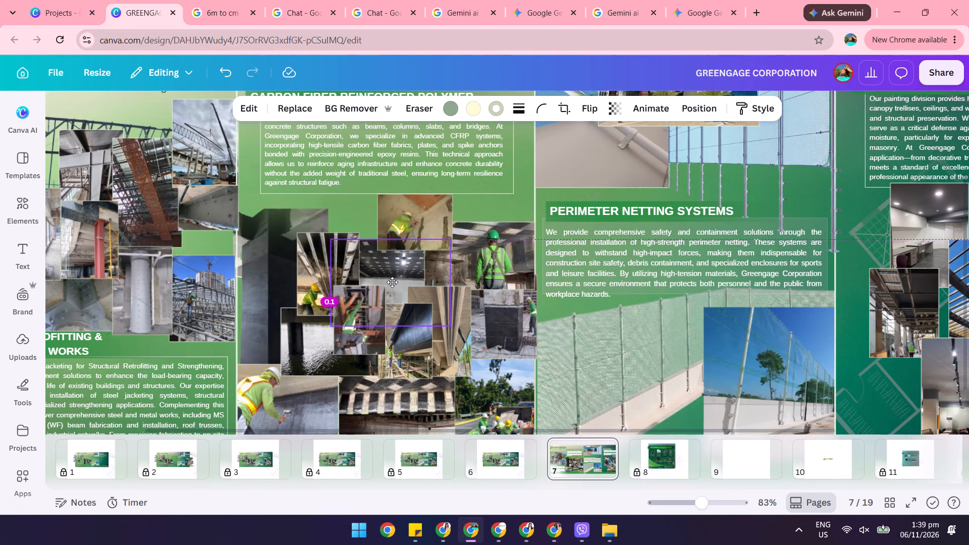
left_click_drag(392, 282, 392, 282)
Shrink the wall-repair worker photo a little more and reposition it just above the ceiling lights photo.
left_click(413, 226)
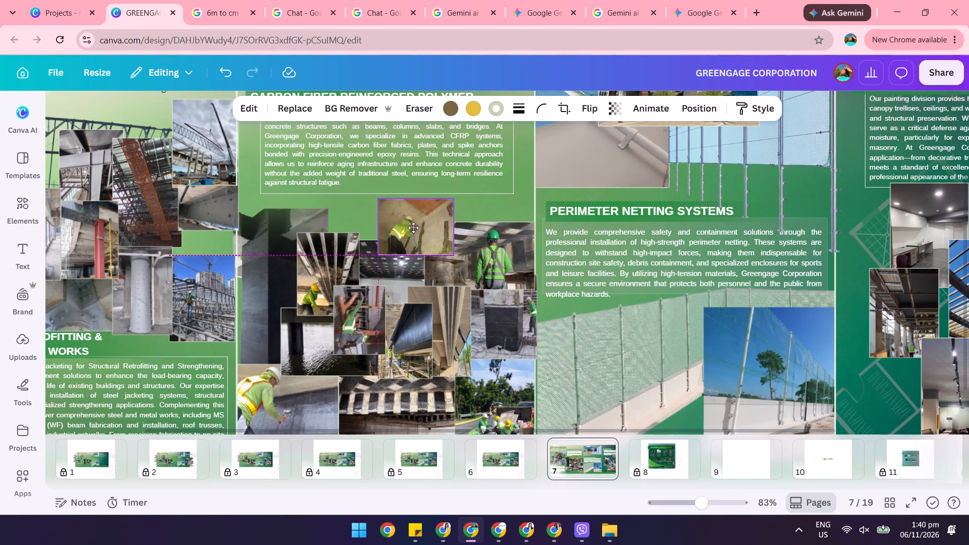
left_click_drag(455, 194, 451, 203)
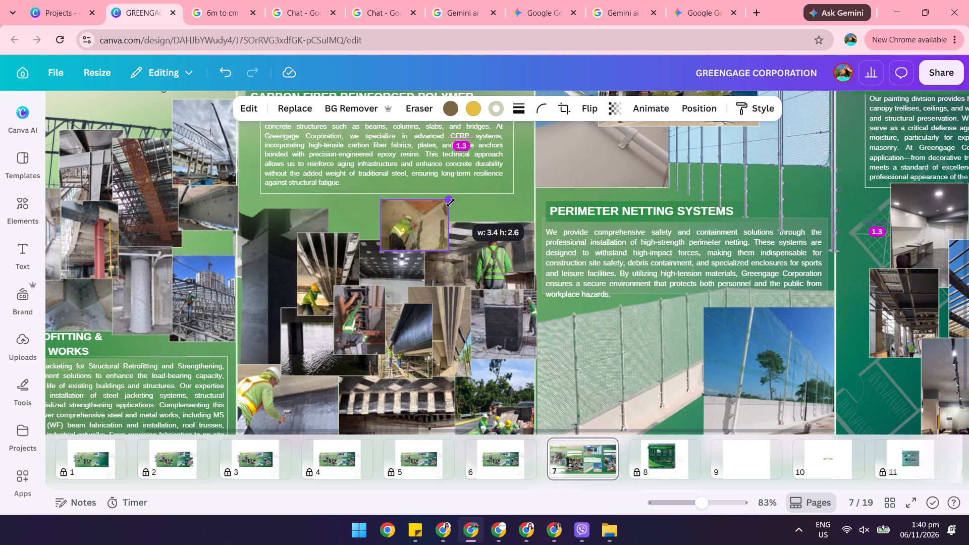
left_click_drag(451, 203, 448, 206)
left_click_drag(421, 227, 426, 228)
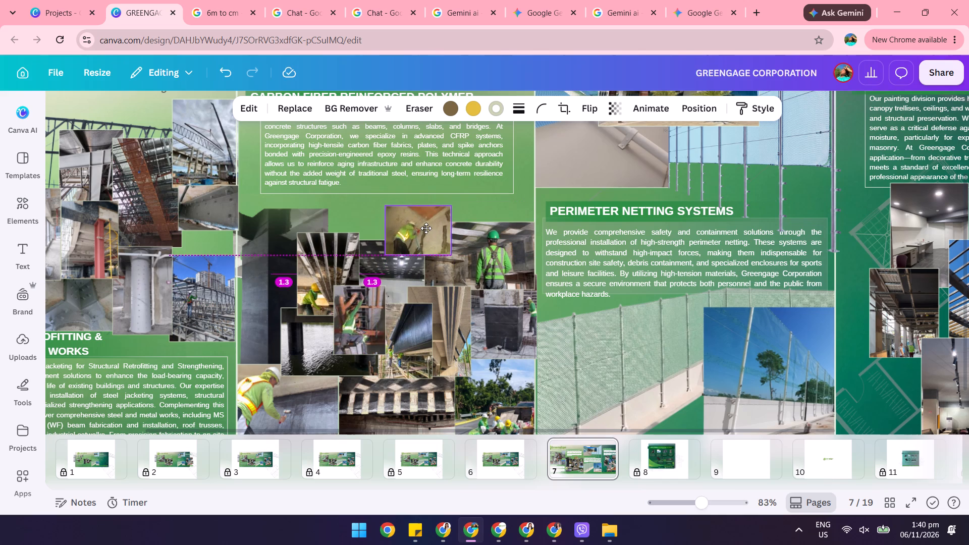
left_click_drag(426, 228, 415, 227)
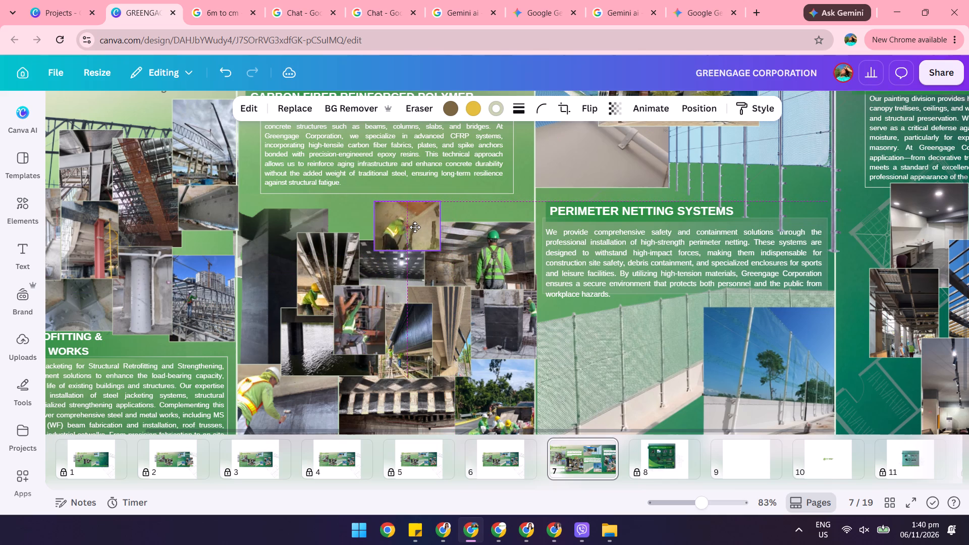
left_click_drag(415, 227, 414, 231)
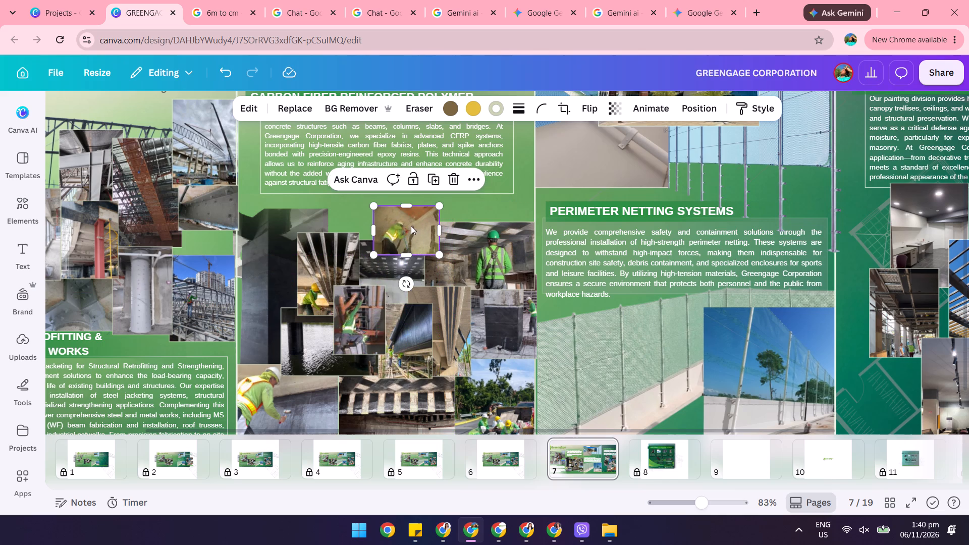
Extend the bottom edge of the frame around the CFRP paragraph down to the top of the photo collage.
left_click(499, 190)
left_click(491, 185)
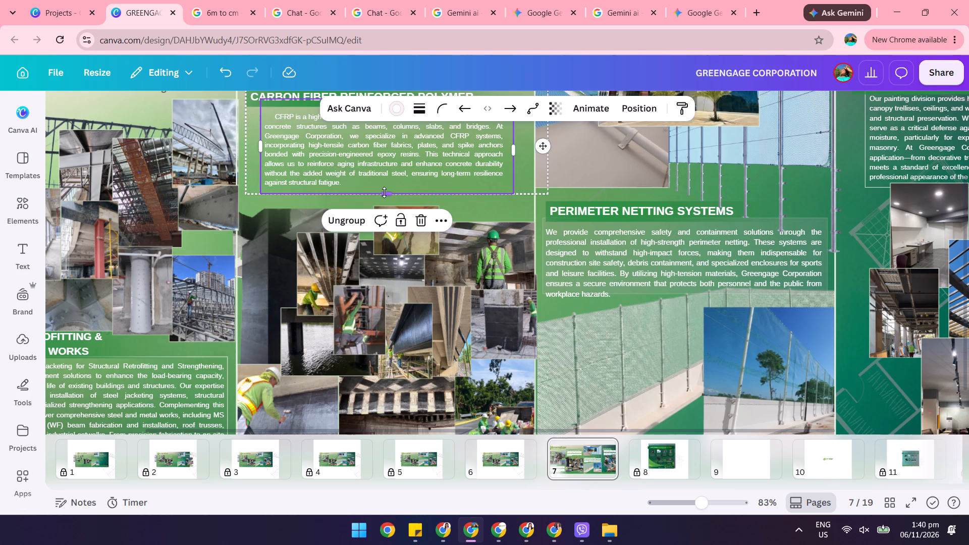
left_click_drag(386, 191, 384, 206)
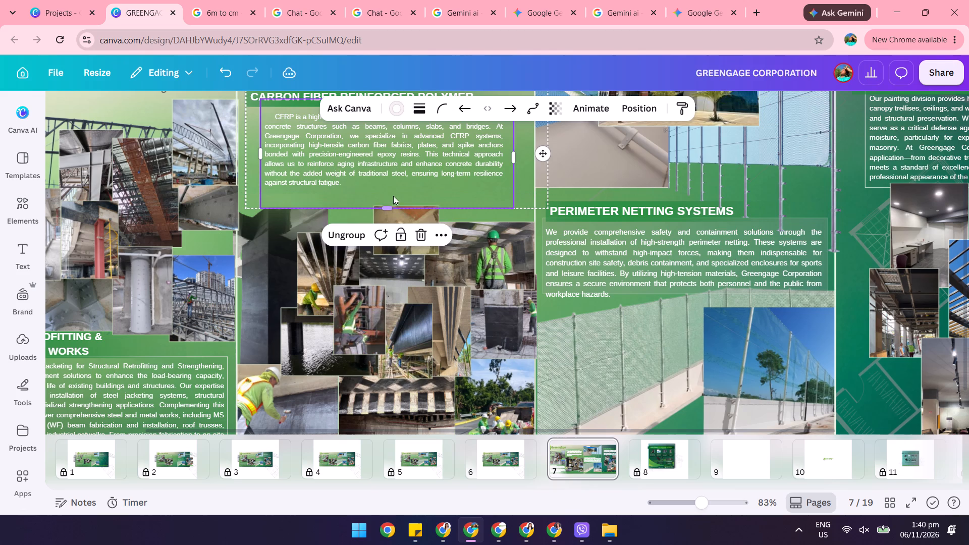
left_click(495, 299)
Move the green fade overlay down over the dark column photo, aligning its top with the bottom of the CFRP text frame.
left_click(283, 210)
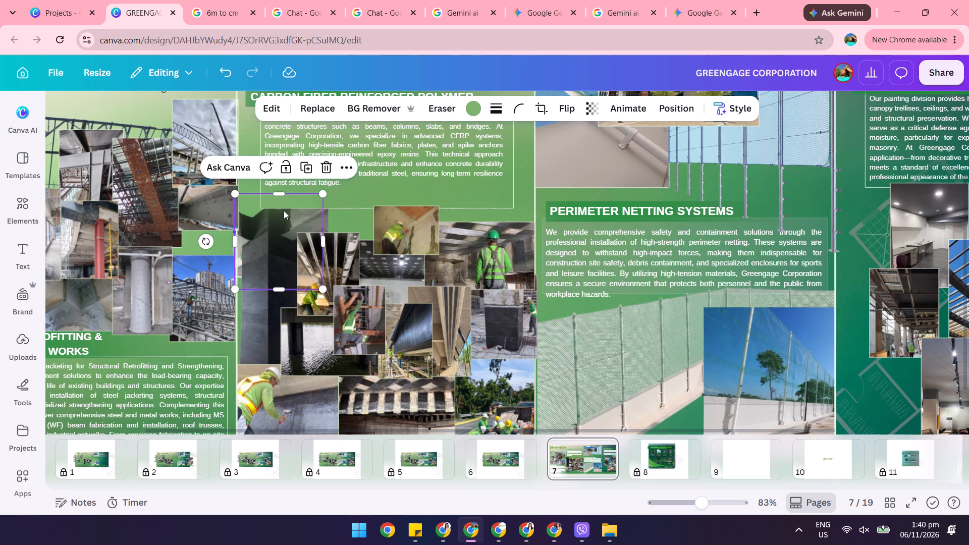
left_click(262, 203)
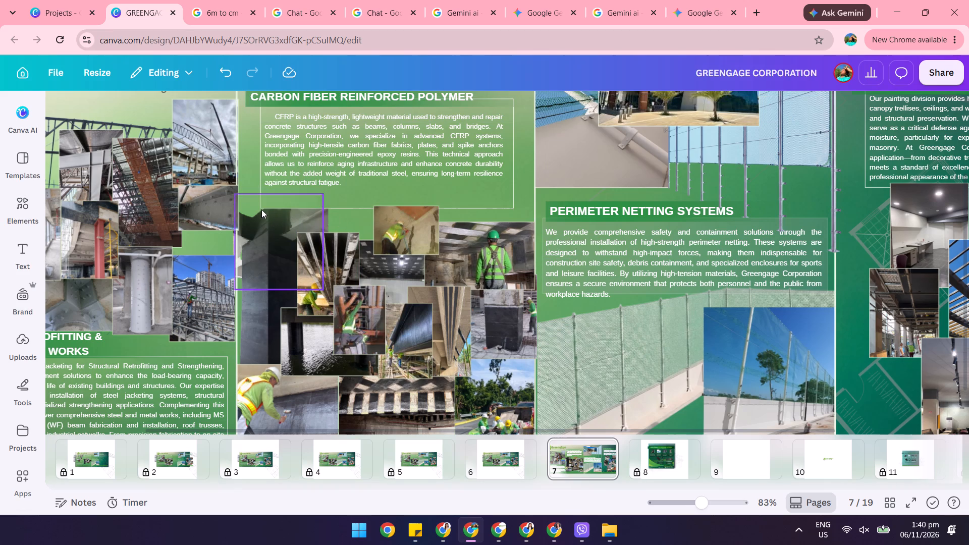
left_click_drag(276, 212, 277, 227)
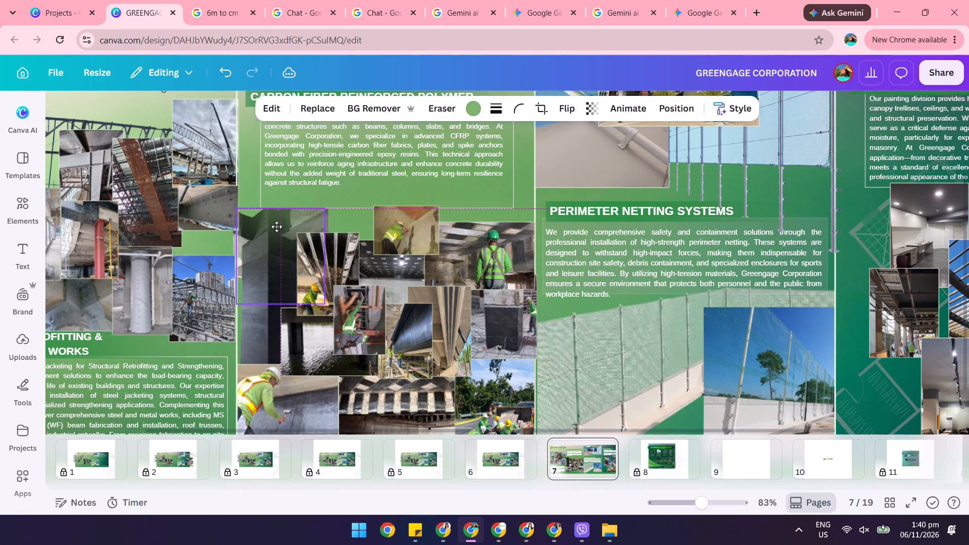
left_click_drag(277, 227, 276, 227)
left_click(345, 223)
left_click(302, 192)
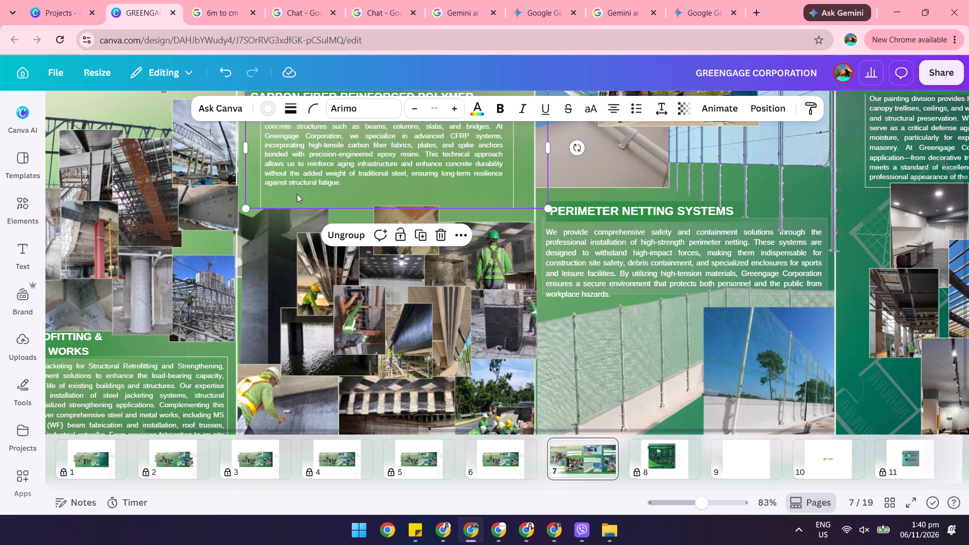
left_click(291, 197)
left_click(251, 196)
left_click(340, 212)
Delete the blue girder photo from the middle of the carbon fiber collage.
scroll(565, 310, "down", 2)
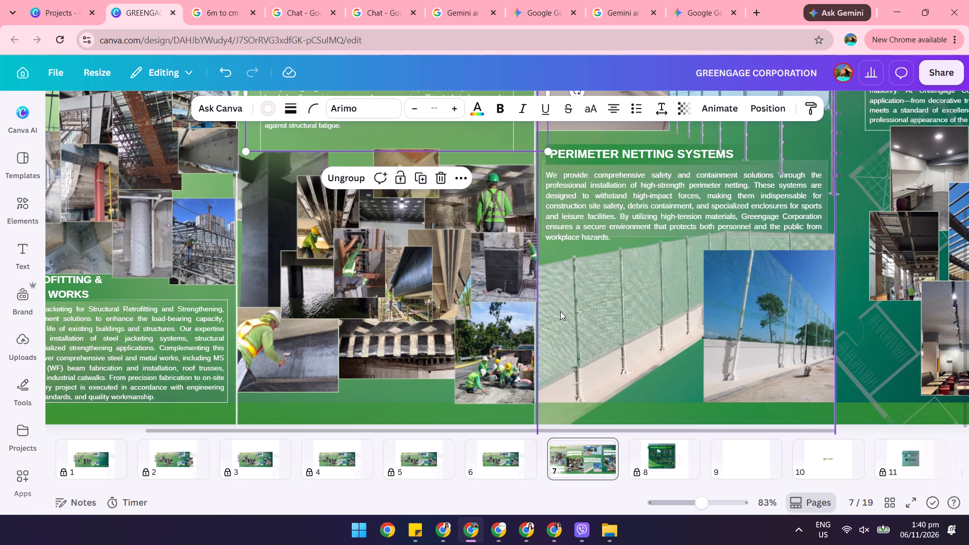
scroll(560, 311, "down", 2)
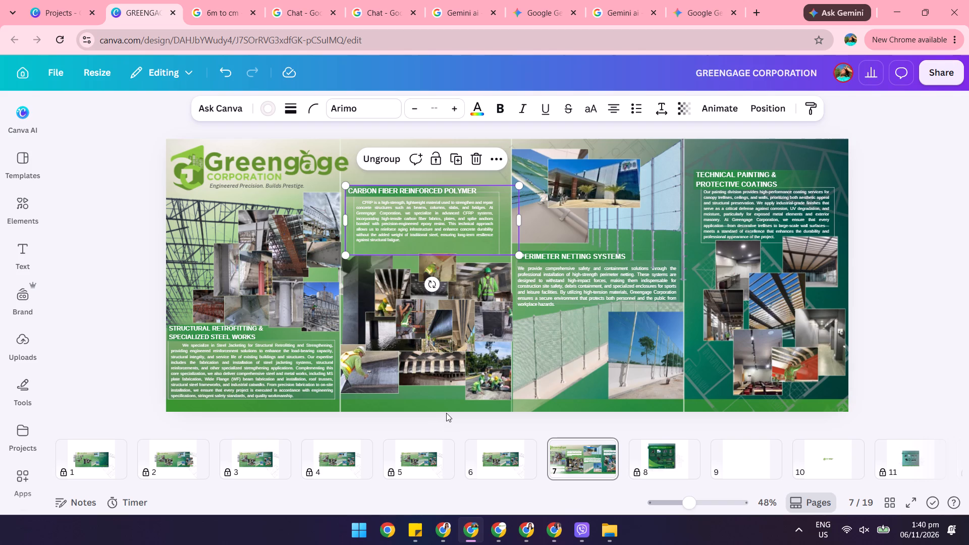
left_click(365, 379)
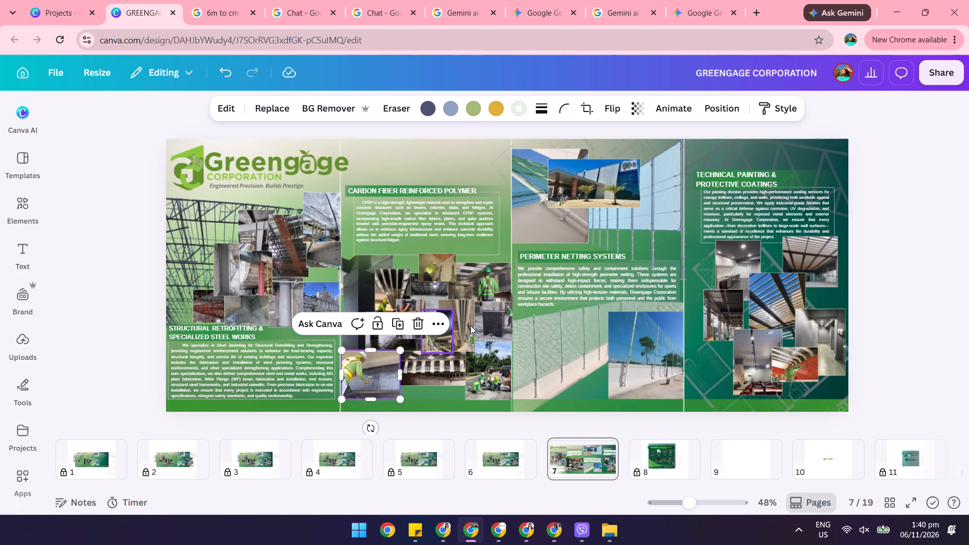
left_click(468, 371)
left_click(439, 333)
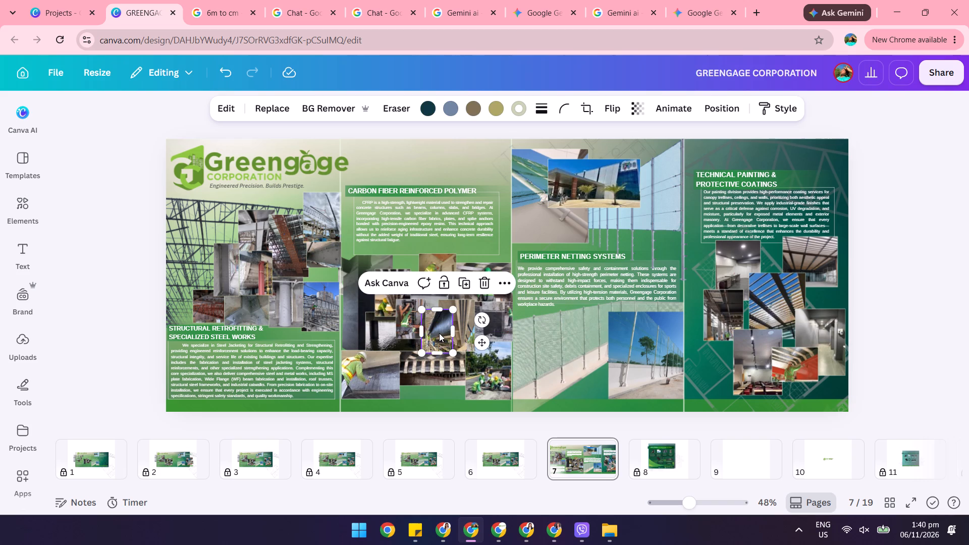
key("Delete")
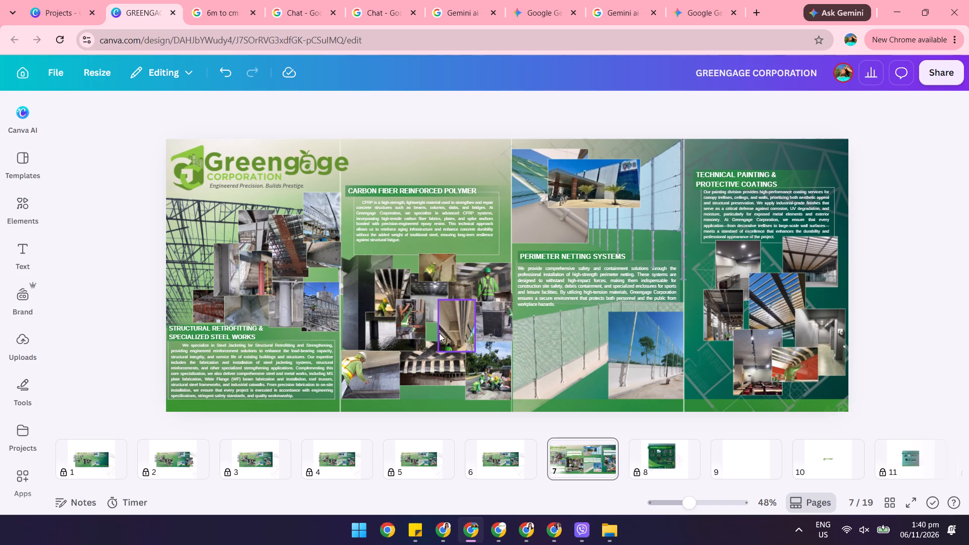
Move the tall beam photo down and left into the girder photo's gap and enlarge it by about a fifth.
left_click_drag(450, 330, 439, 338)
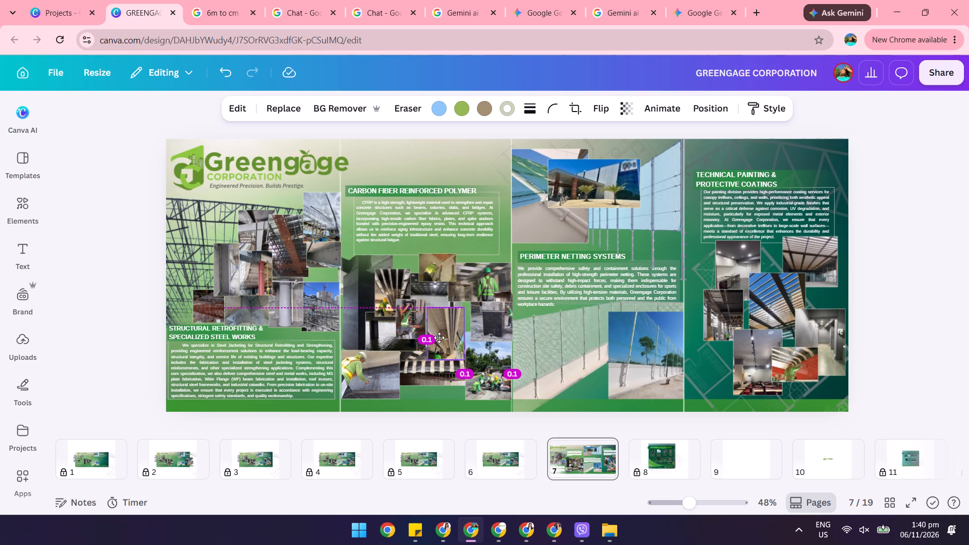
left_click_drag(439, 338, 436, 338)
left_click_drag(462, 308, 463, 307)
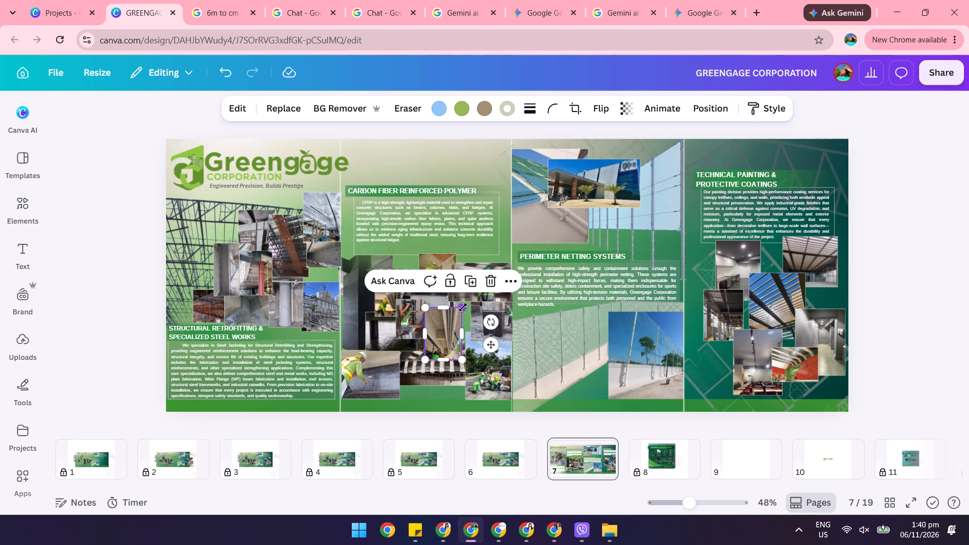
left_click_drag(463, 307, 477, 300)
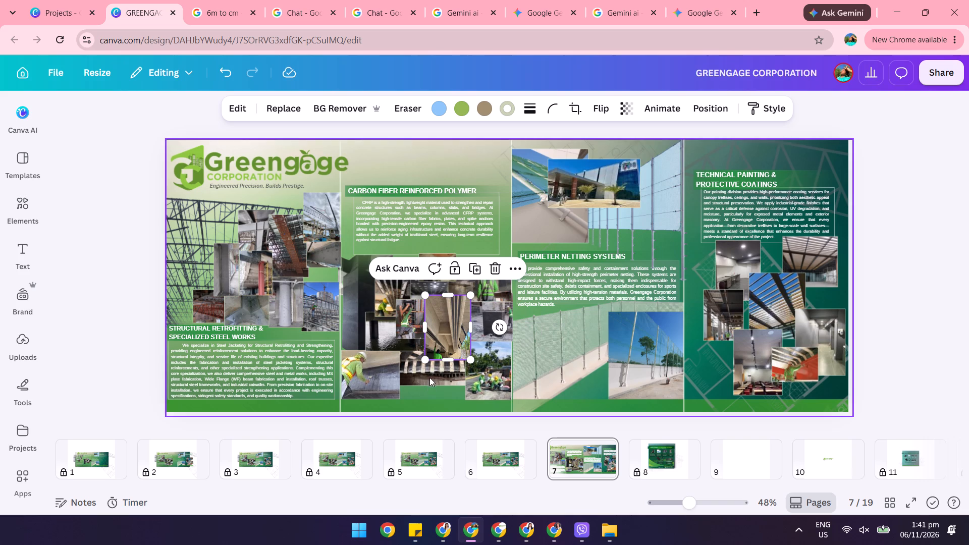
Shift the wide striped beam photo at the bottom of the collage slightly lower, between the two bottom worker photos.
left_click_drag(430, 377, 429, 384)
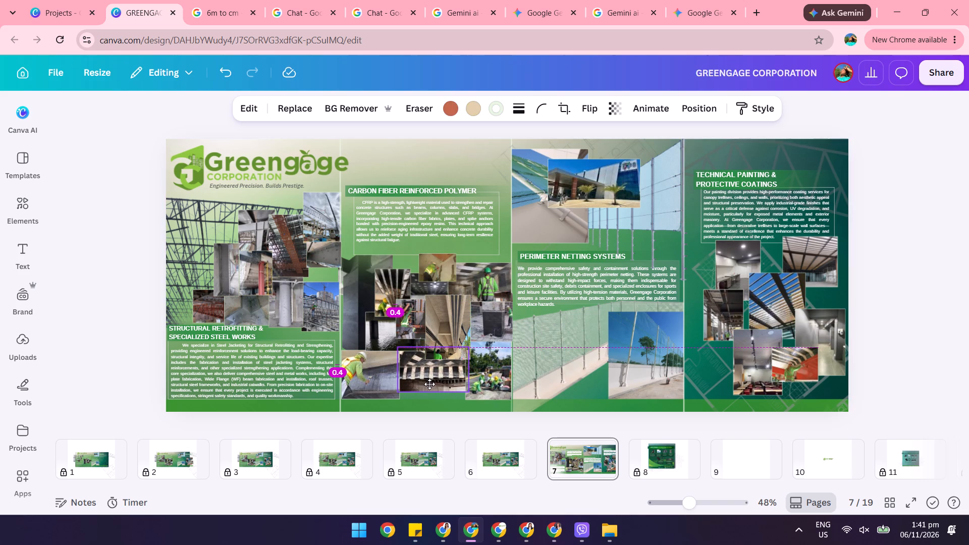
left_click_drag(429, 384, 429, 385)
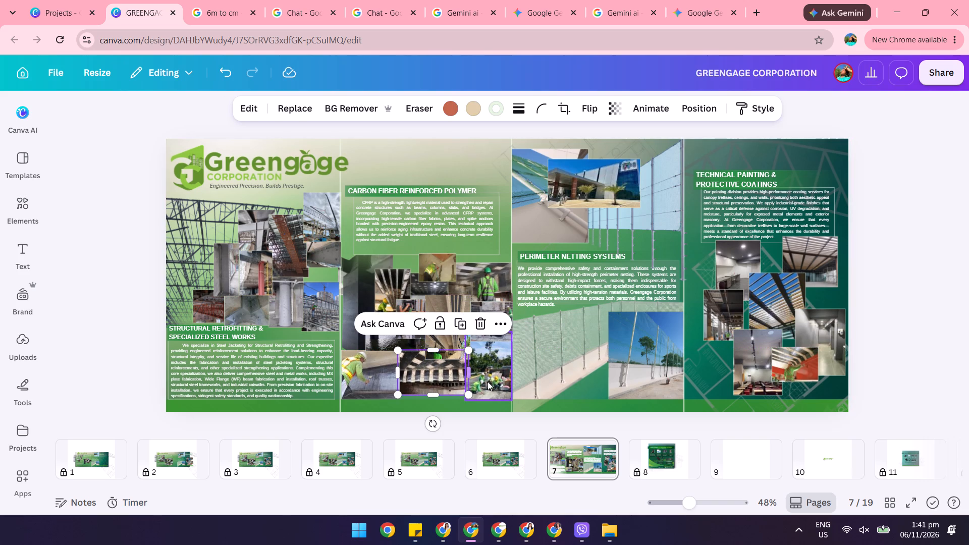
Raise the tall beam photo slightly in the carbon fiber collage and crop its top edge down to a height of about 4.5.
left_click(496, 370)
left_click_drag(448, 350, 449, 347)
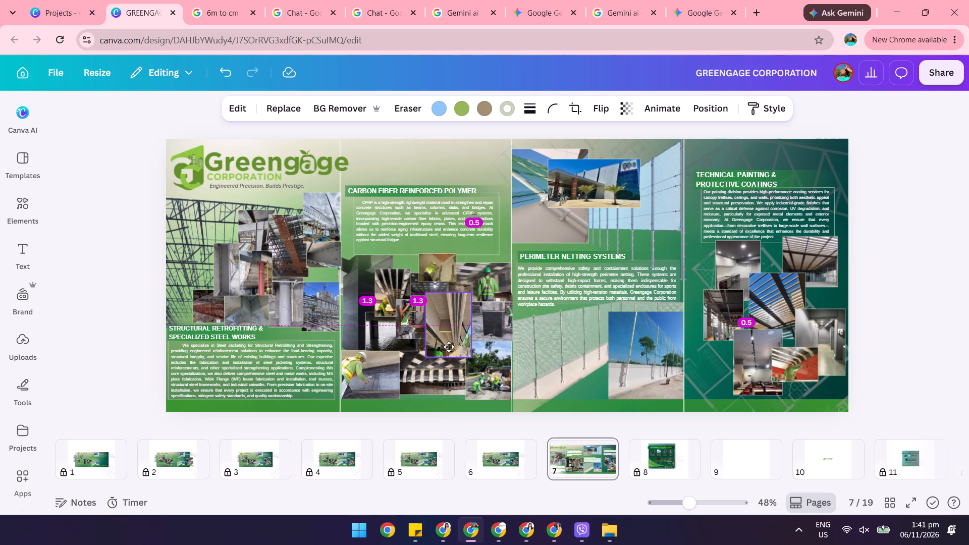
left_click_drag(449, 347, 451, 345)
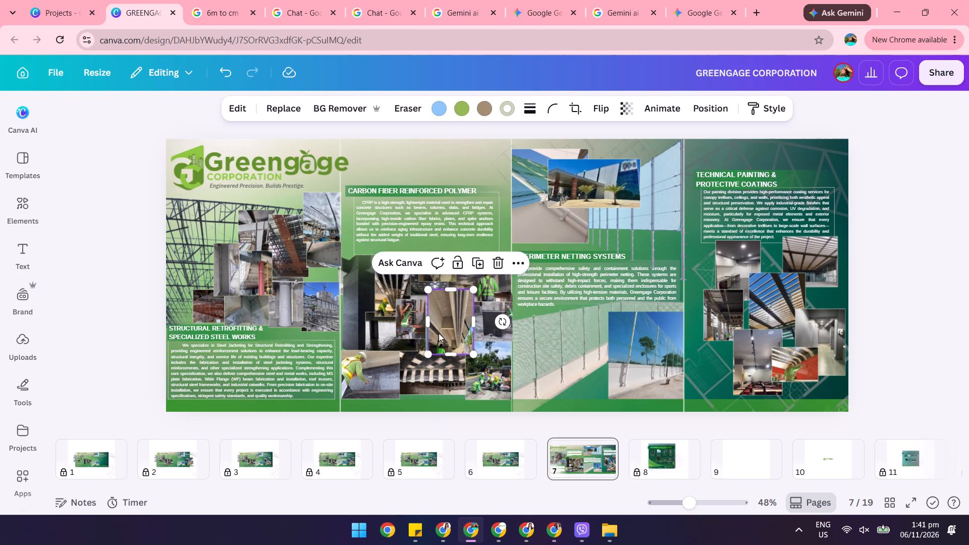
left_click_drag(453, 289, 451, 303)
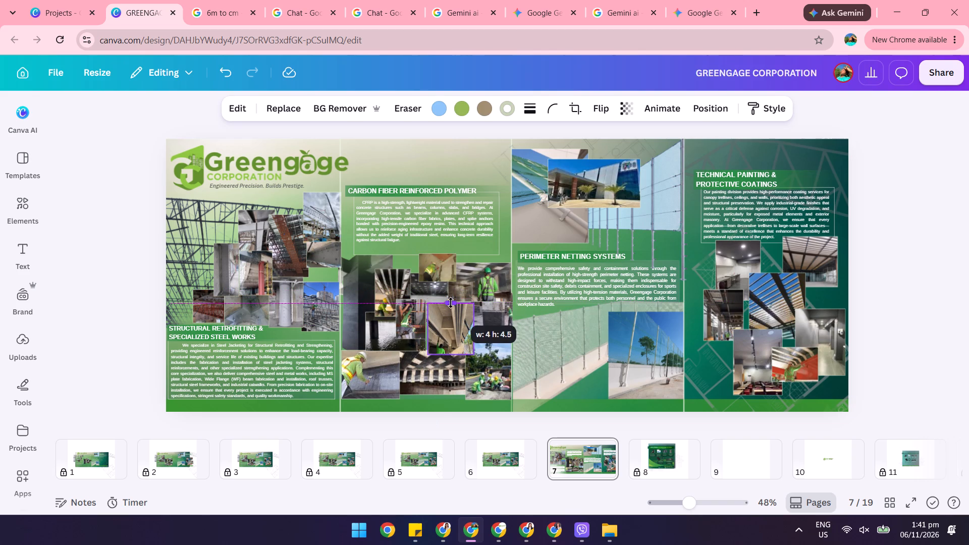
left_click_drag(451, 303, 452, 300)
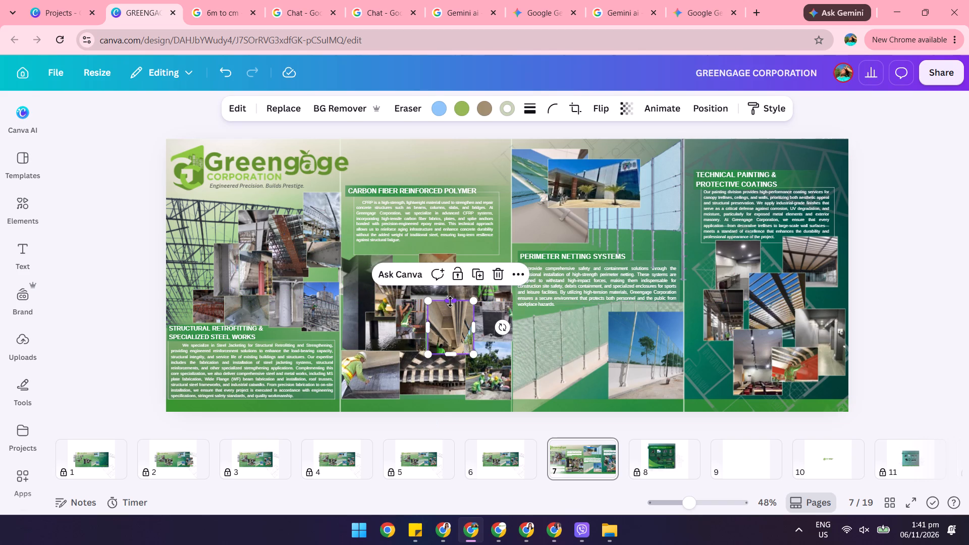
left_click(886, 393)
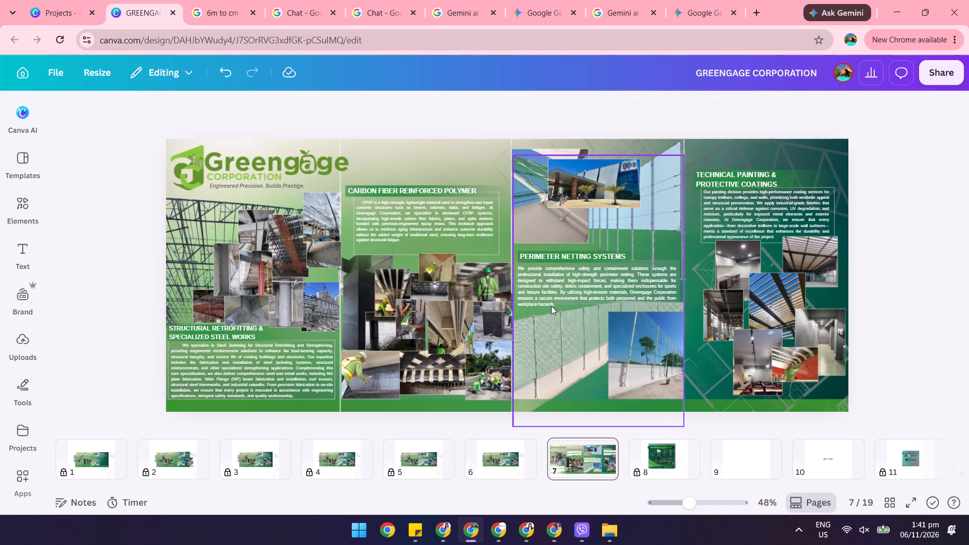
Nudge the green-shirted worker photo at the collage's upper right slightly to the right.
left_click(472, 280)
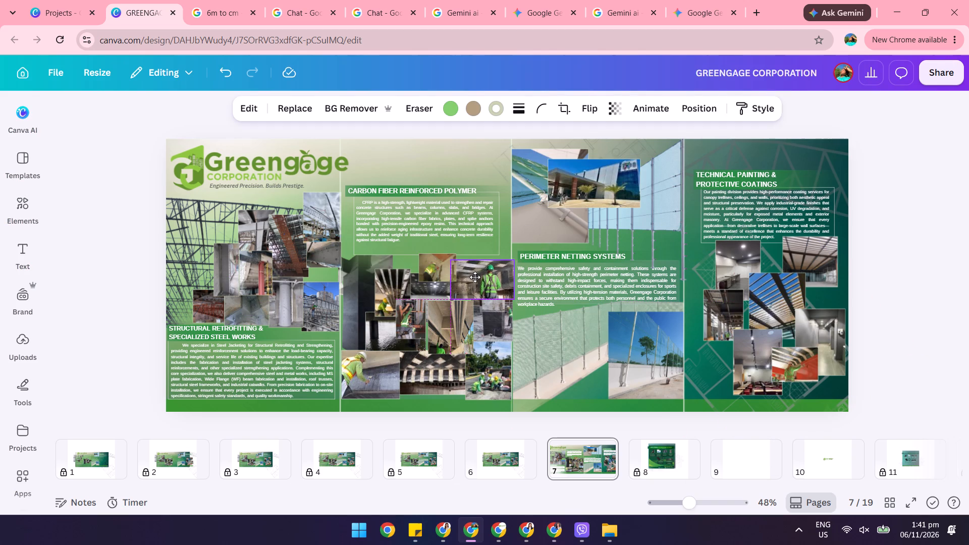
Extend the tall beam photo's top edge upward to a height of about 5.1 and shift the photo slightly left.
left_click(446, 306)
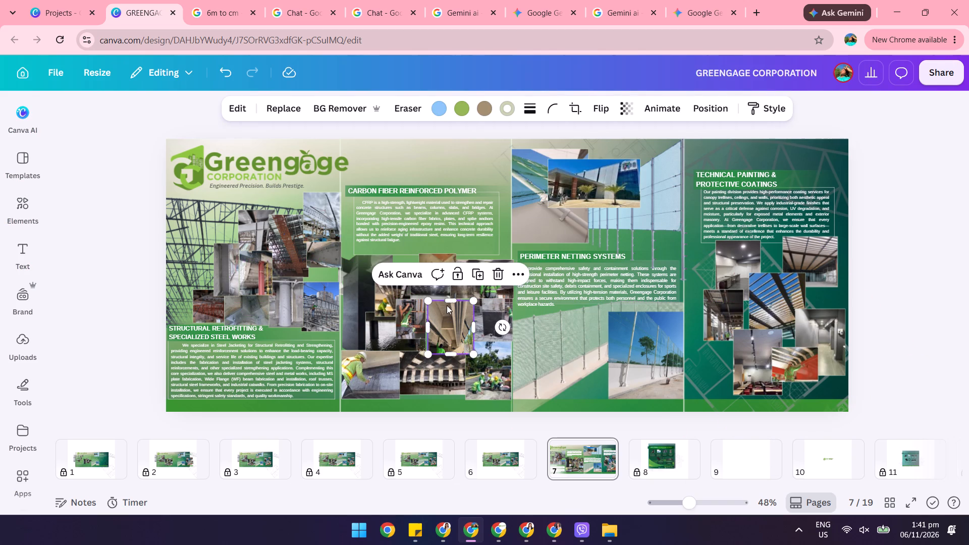
left_click(452, 298)
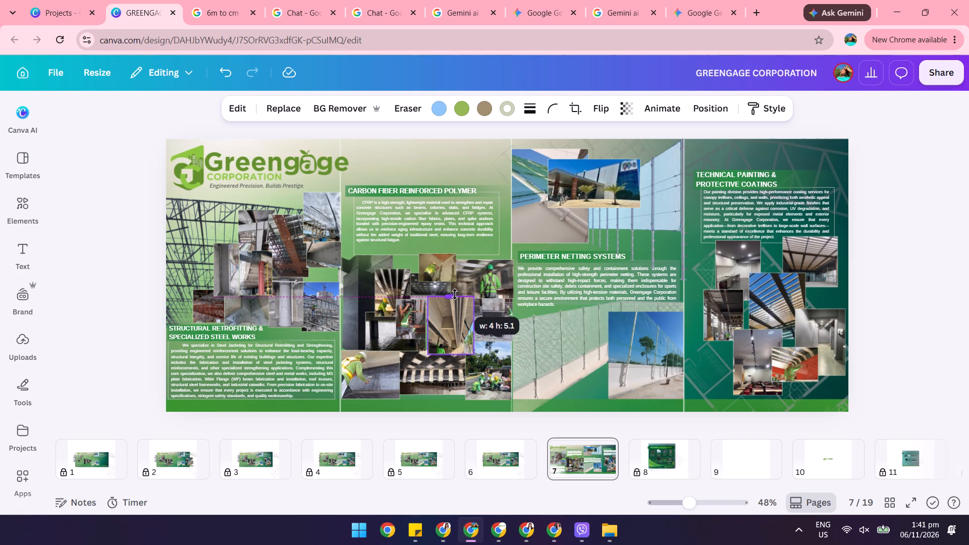
left_click(892, 339)
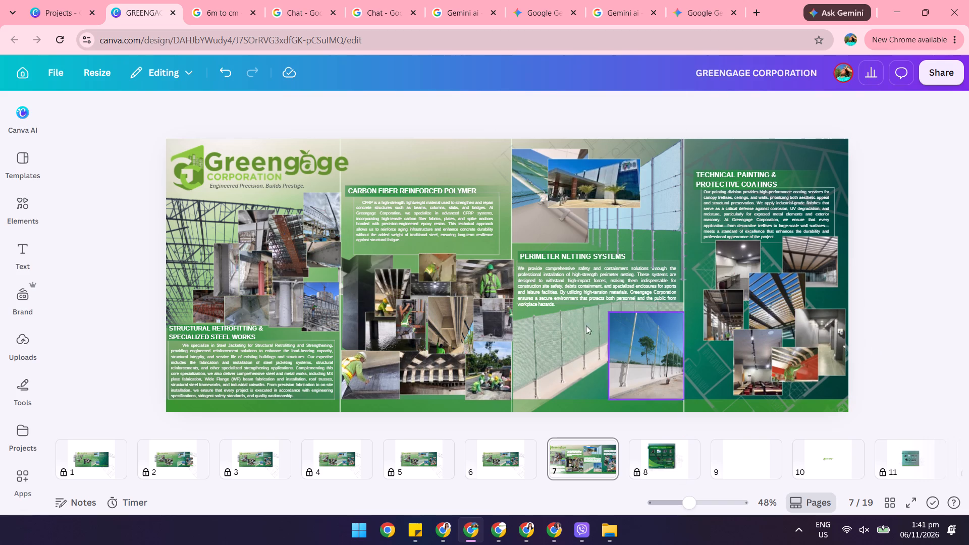
left_click(435, 315)
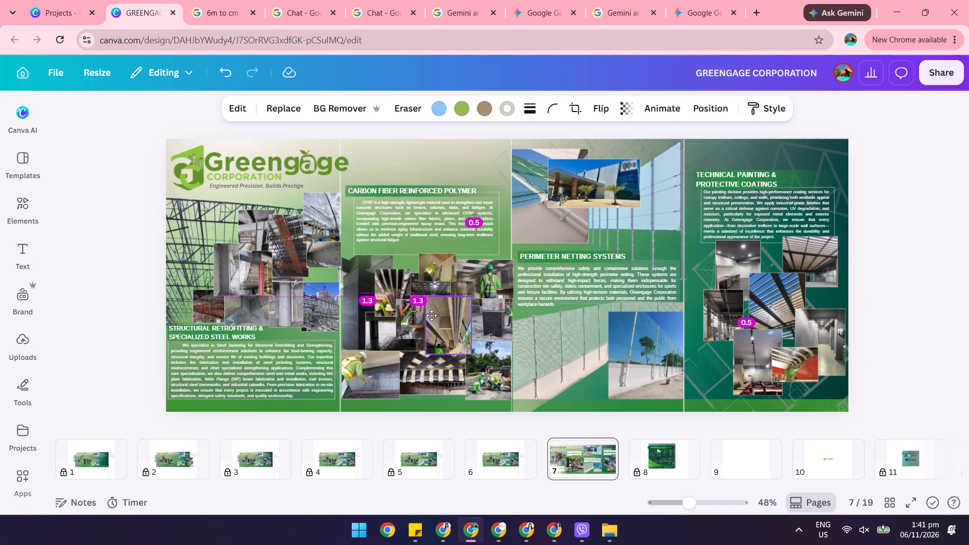
Try the small worker photo over the tall beam photo in the middle of the collage and delete it.
left_click_drag(410, 317, 418, 316)
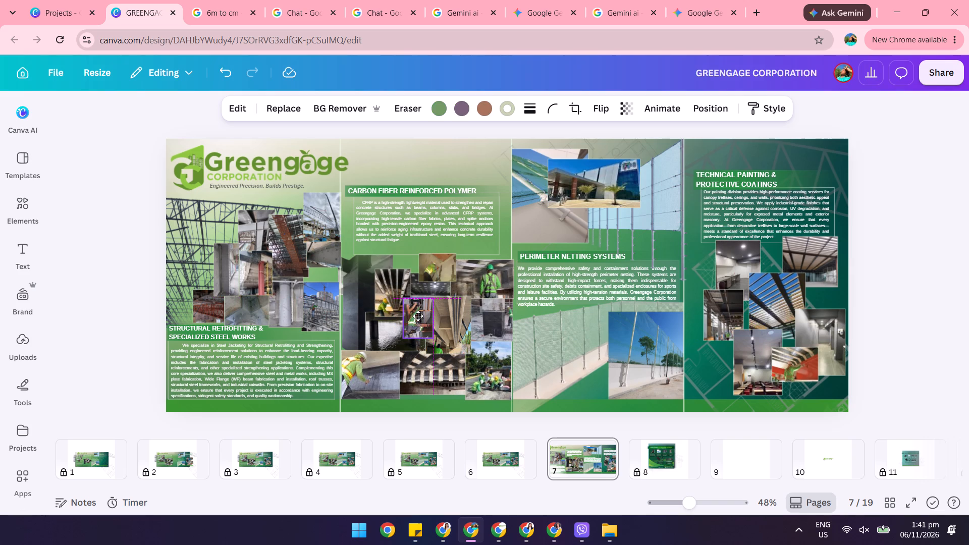
left_click_drag(418, 316, 420, 320)
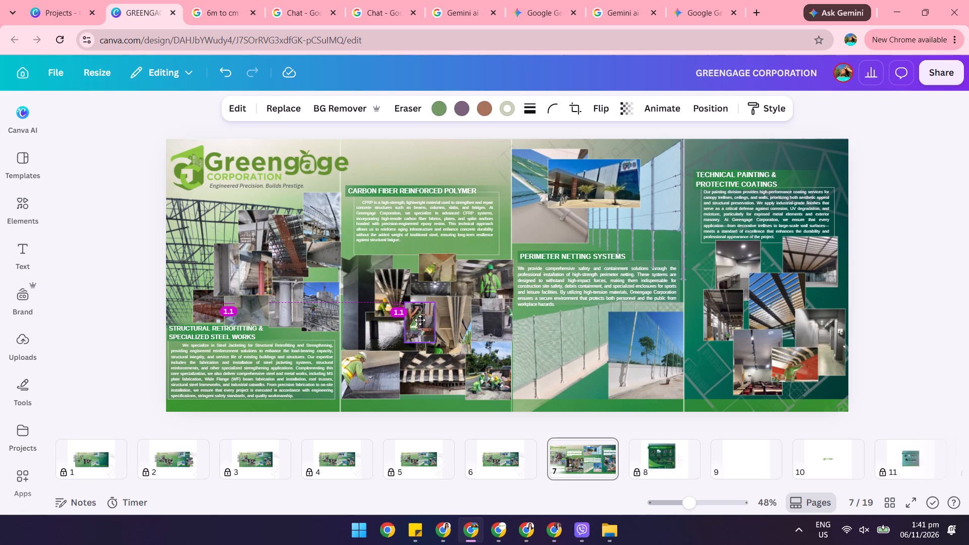
left_click_drag(420, 320, 434, 318)
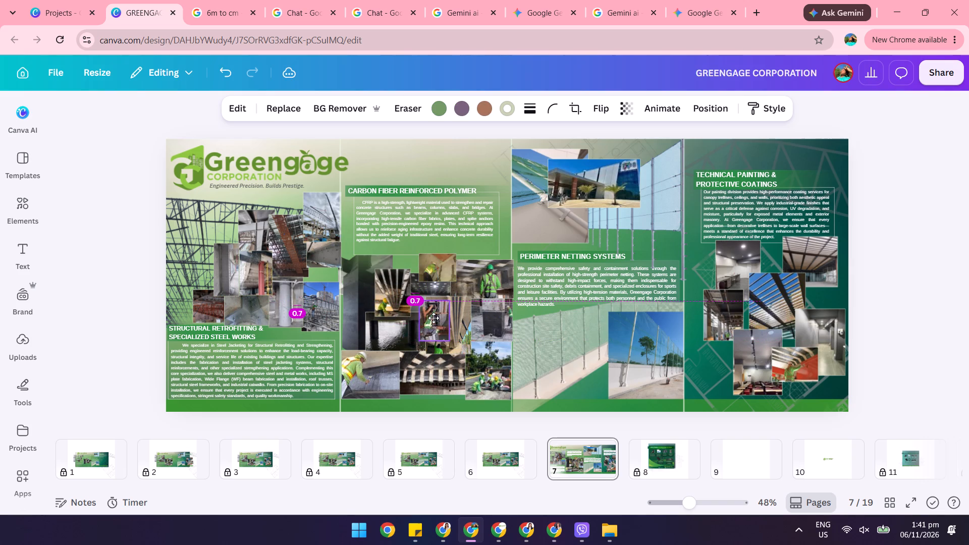
left_click_drag(434, 318, 432, 317)
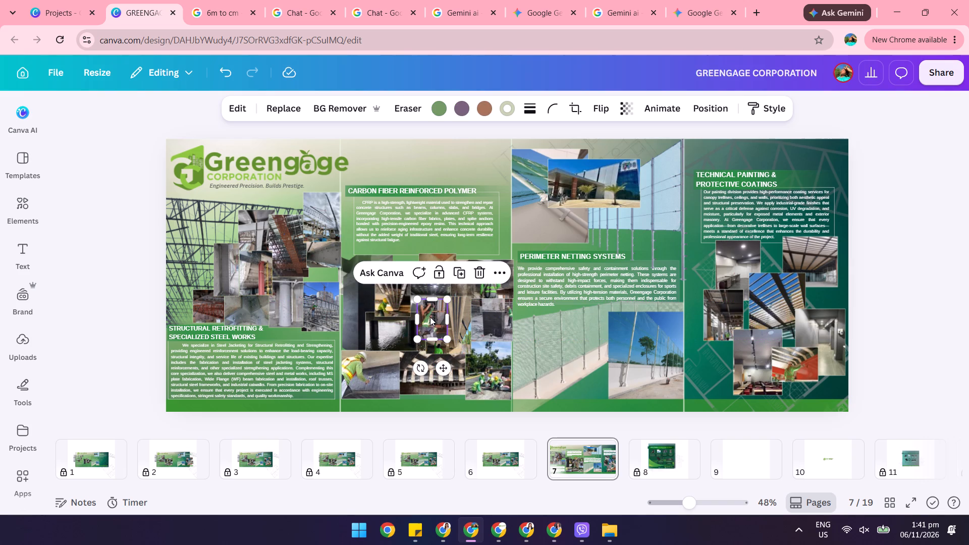
left_click(480, 273)
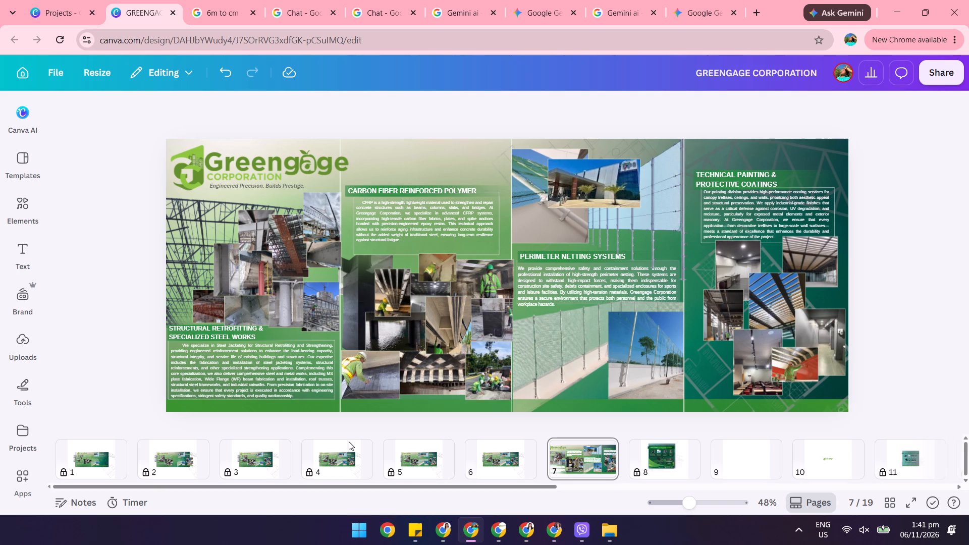
Nudge the small yellow-helmeted worker photo at the top of the carbon fiber collage slightly to the right.
left_click(436, 264)
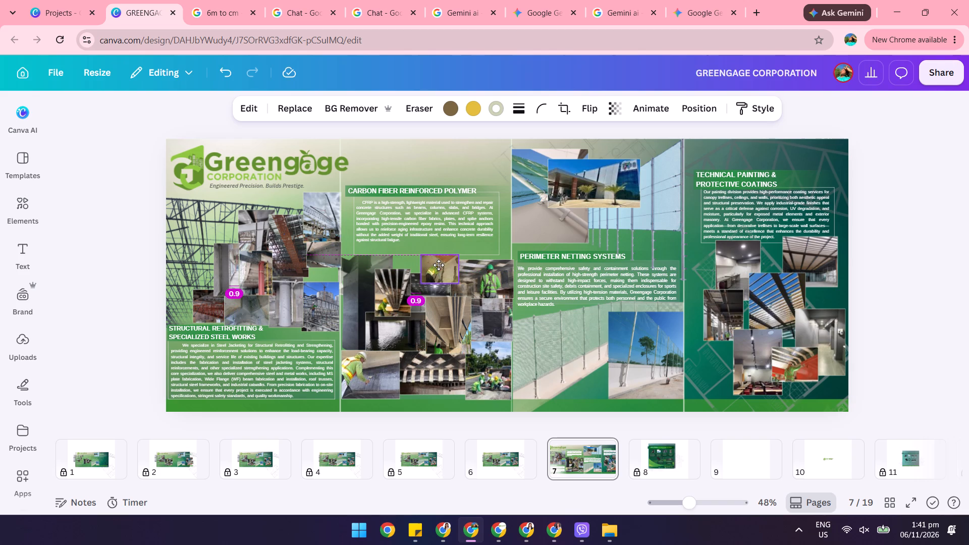
left_click(444, 424)
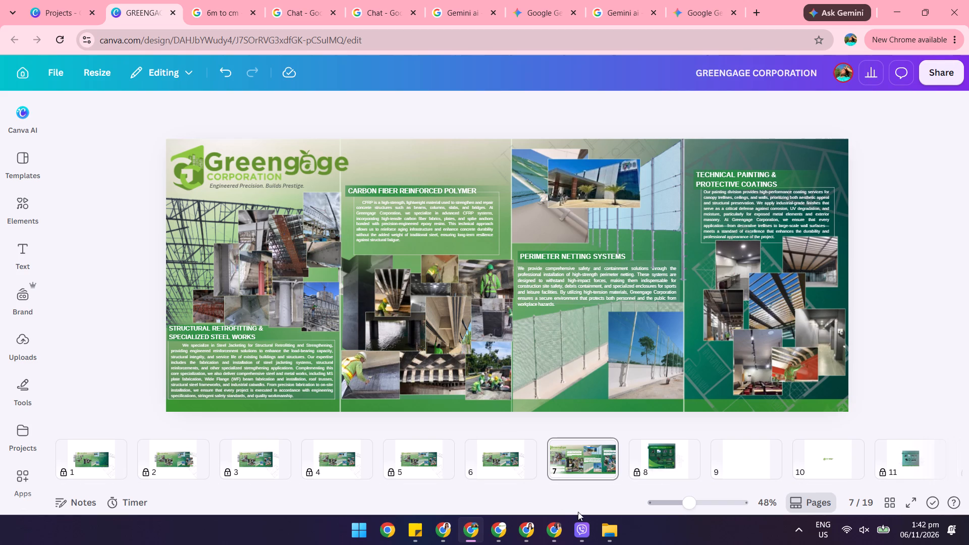
Switch to File Explorer and look through the BACKDROP folder and its parent CEBU CON folder for image files.
left_click(611, 537)
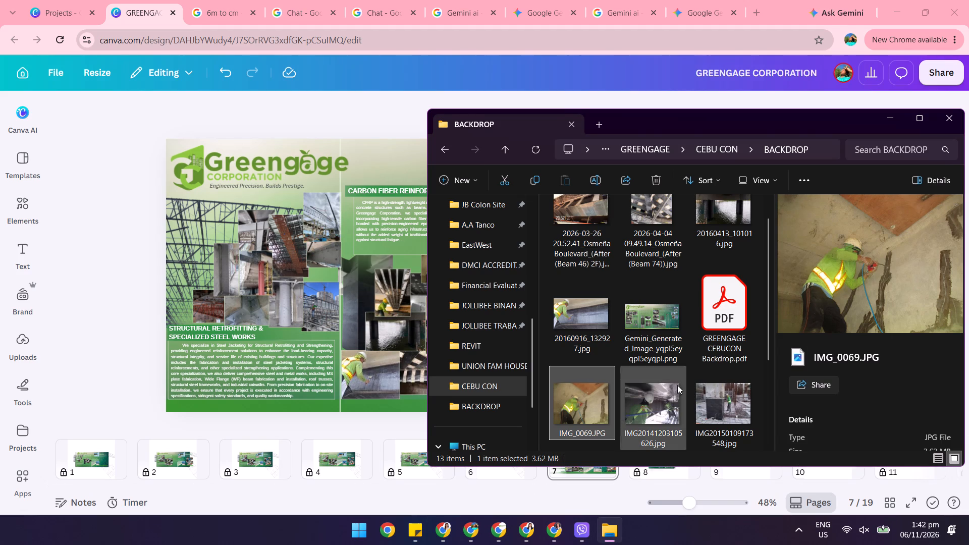
scroll(690, 371, "down", 3)
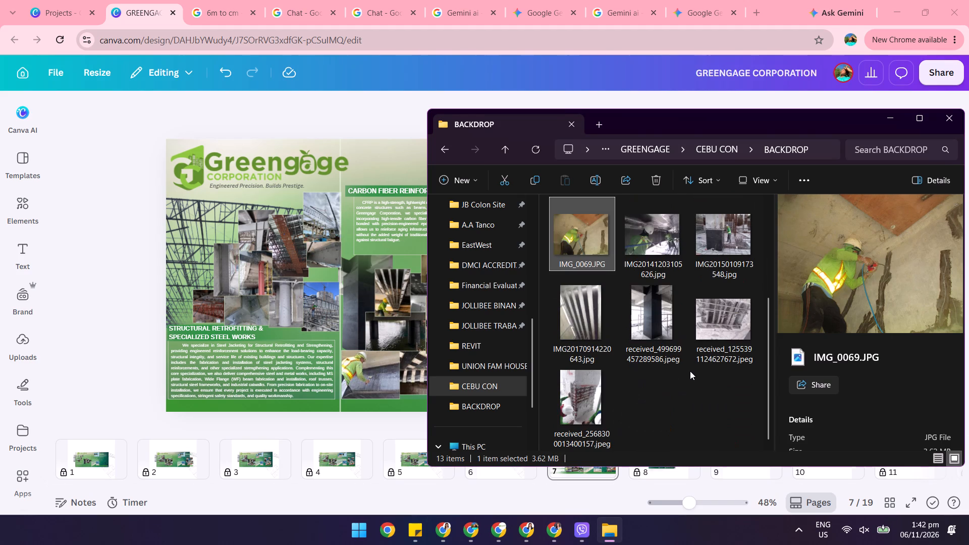
scroll(690, 371, "up", 7)
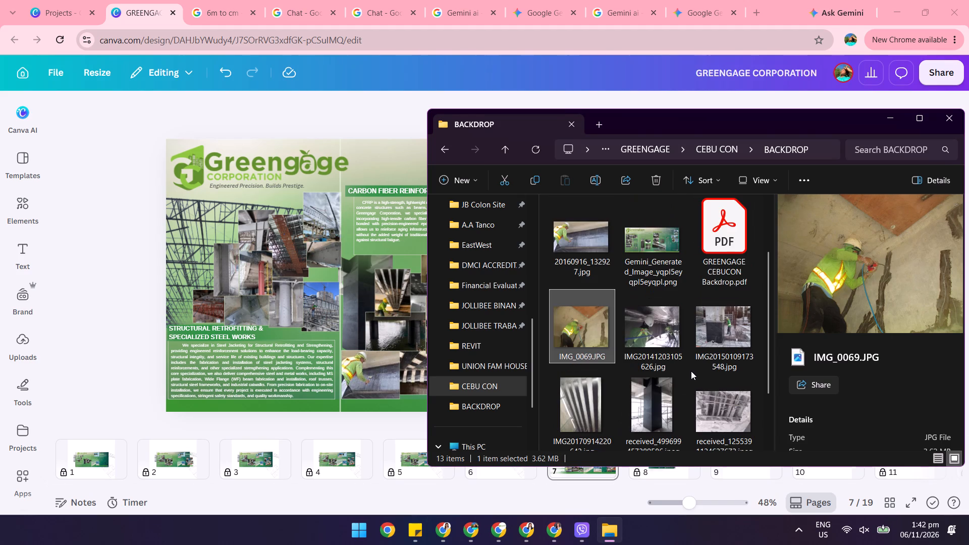
scroll(691, 371, "up", 3)
left_click(448, 151)
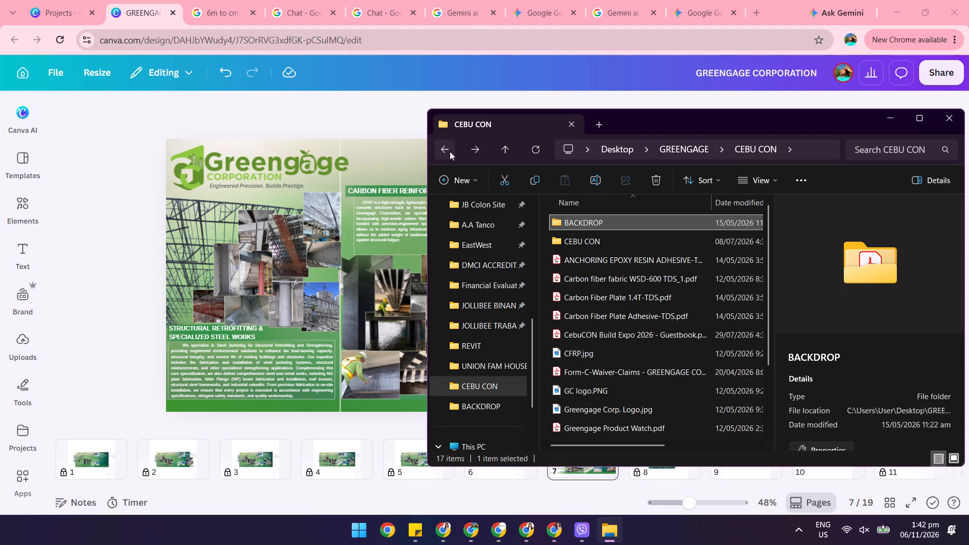
scroll(657, 380, "down", 5)
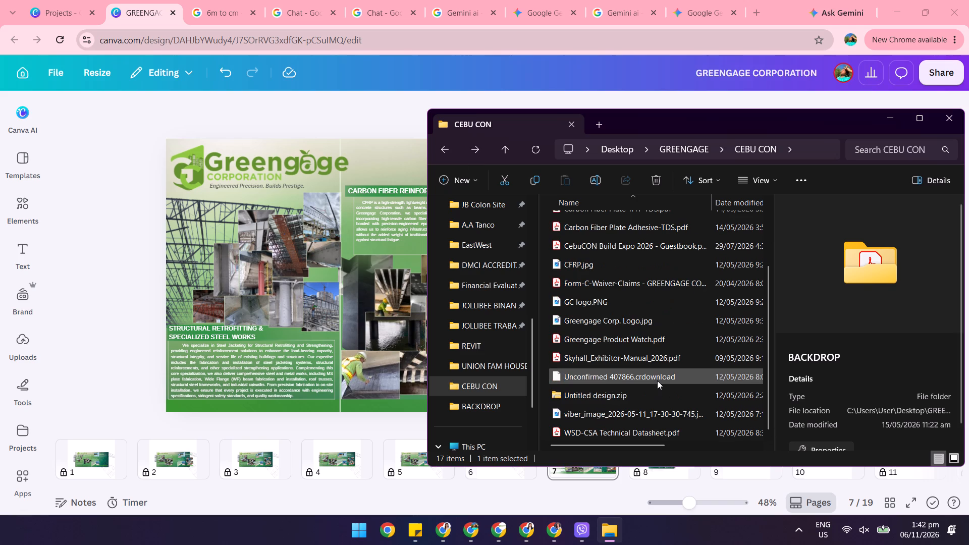
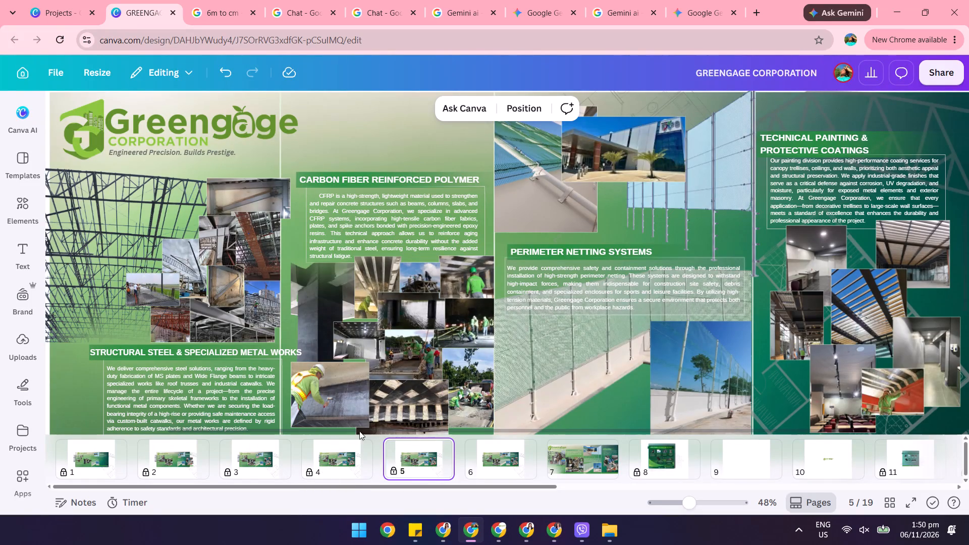
Check the road workers photo in the carbon fiber collage on locked page 5.
left_click(408, 360)
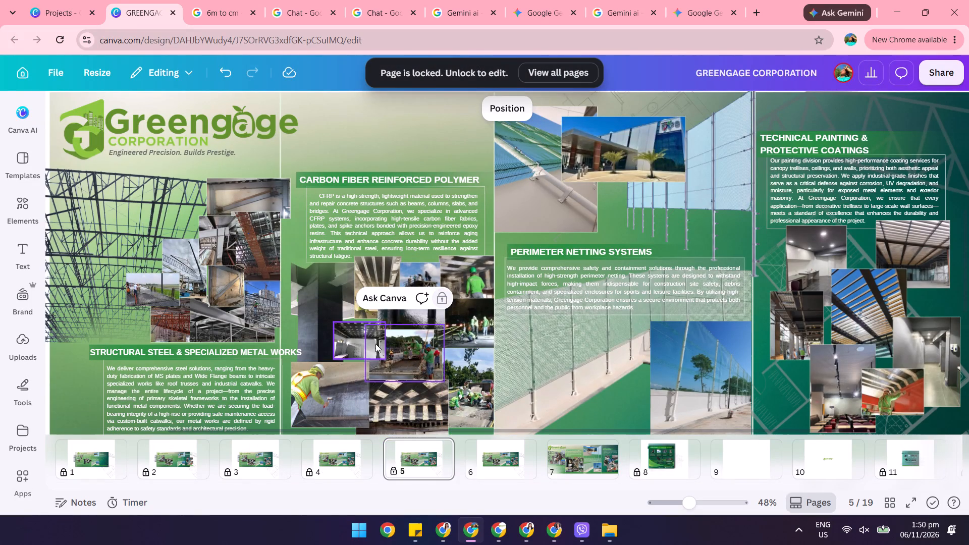
left_click(437, 352)
left_click(414, 344)
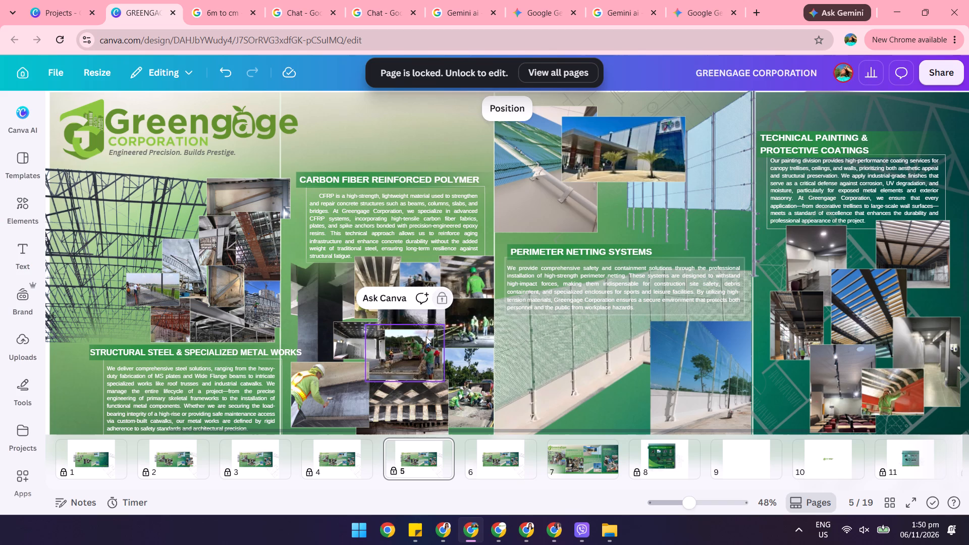
double_click(420, 344)
triple_click(417, 348)
left_click(417, 348)
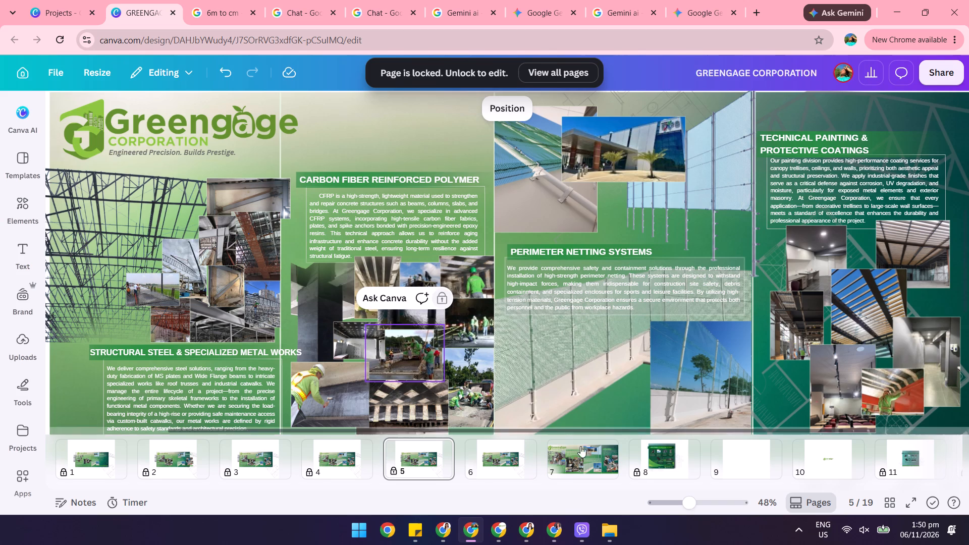
Return to page 7 and shift the wide interior ceiling photo in the carbon fiber collage up toward the collage's top edge.
left_click(599, 459)
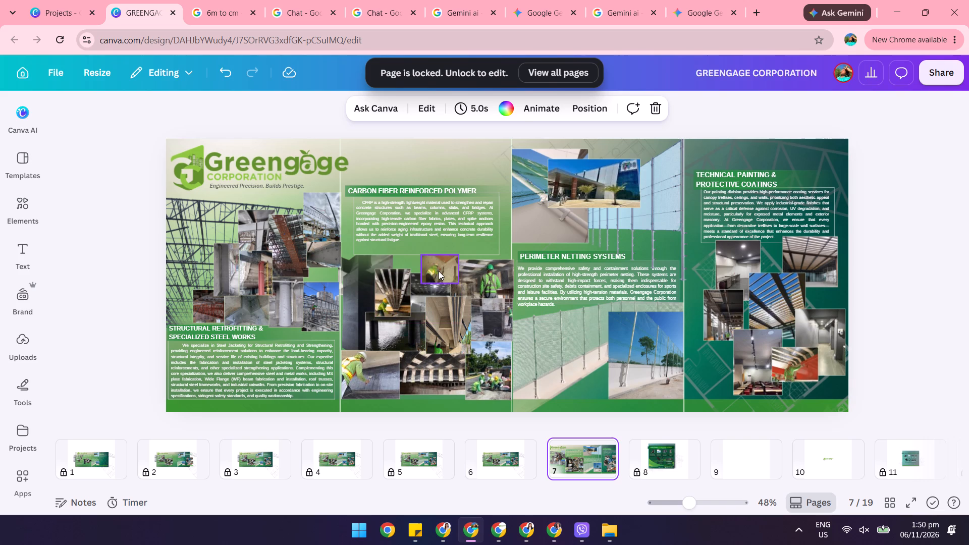
left_click_drag(417, 288, 419, 284)
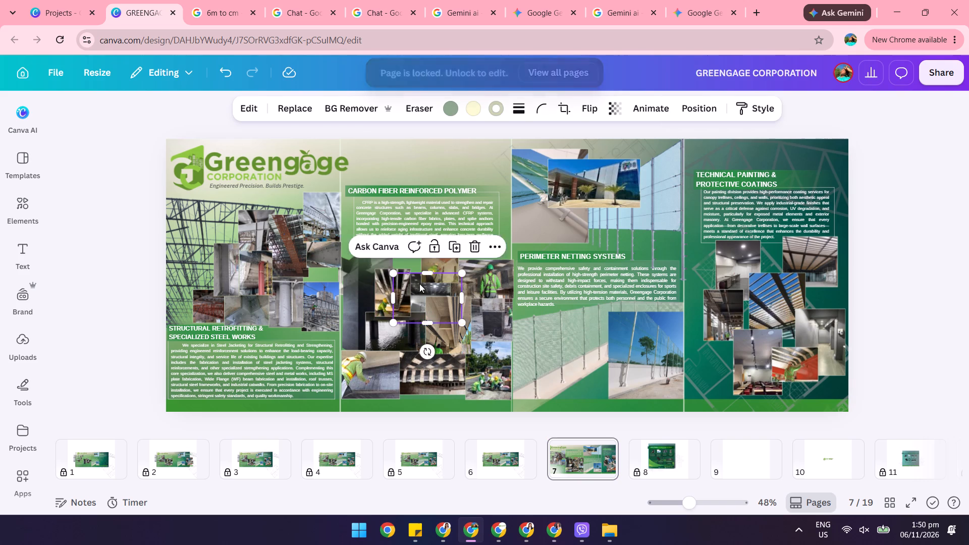
left_click_drag(419, 284, 419, 281)
left_click_drag(403, 289, 407, 288)
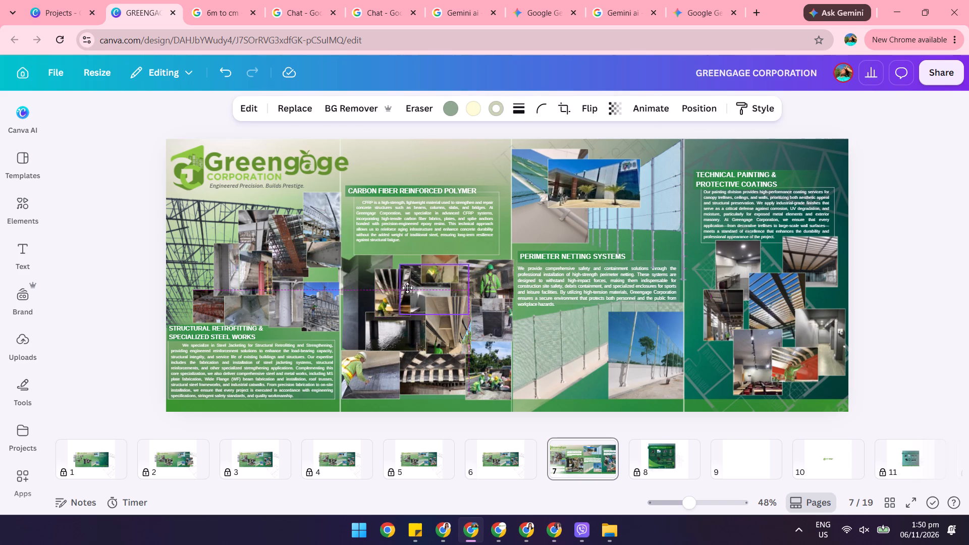
left_click_drag(407, 288, 402, 284)
left_click(395, 288)
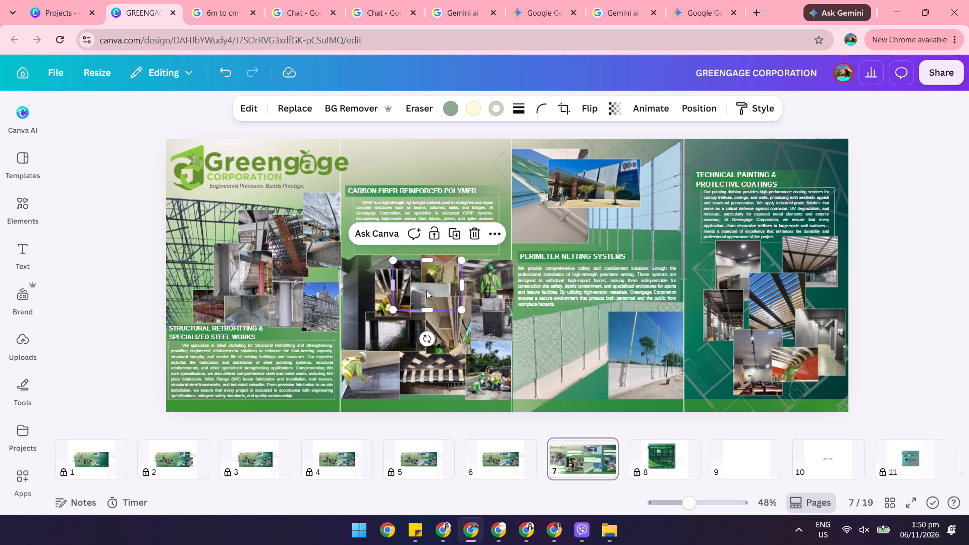
left_click(421, 292)
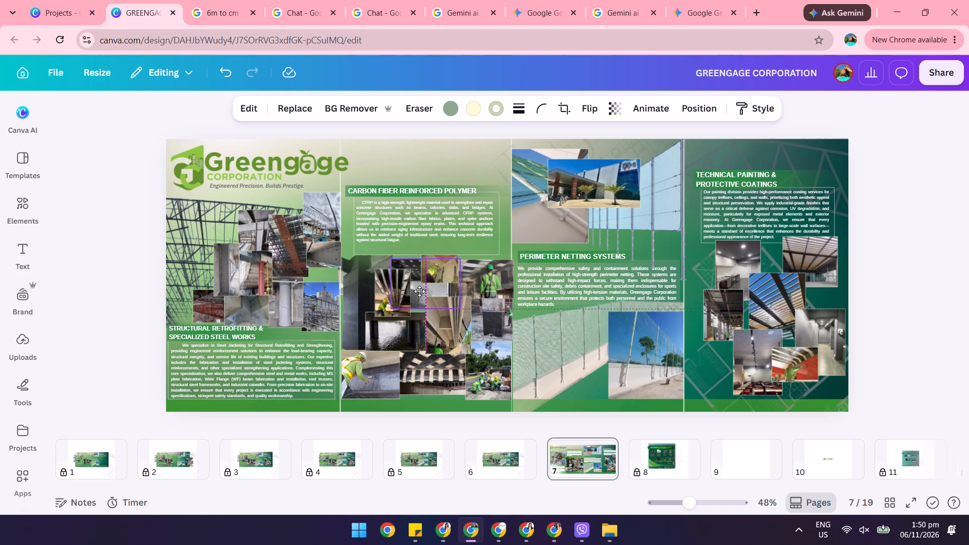
left_click(441, 273)
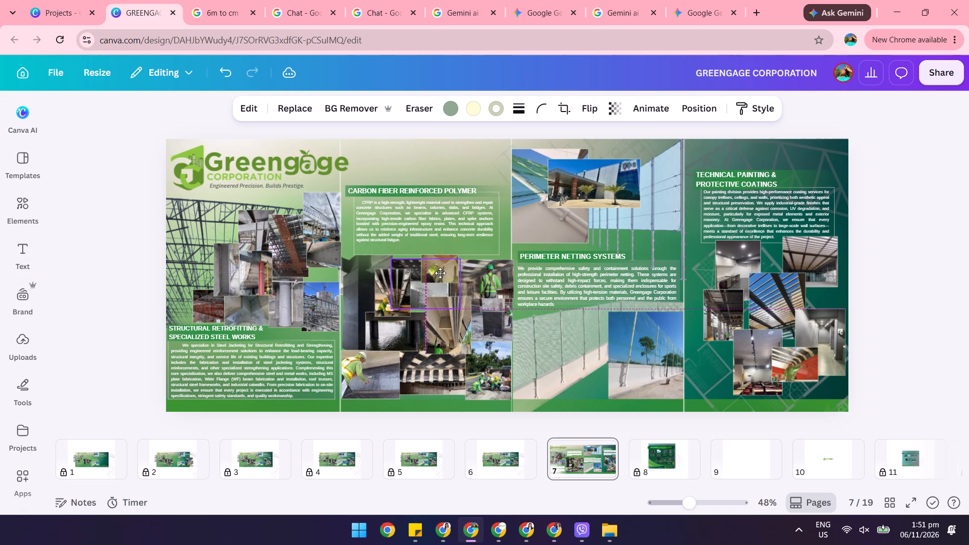
left_click(440, 270)
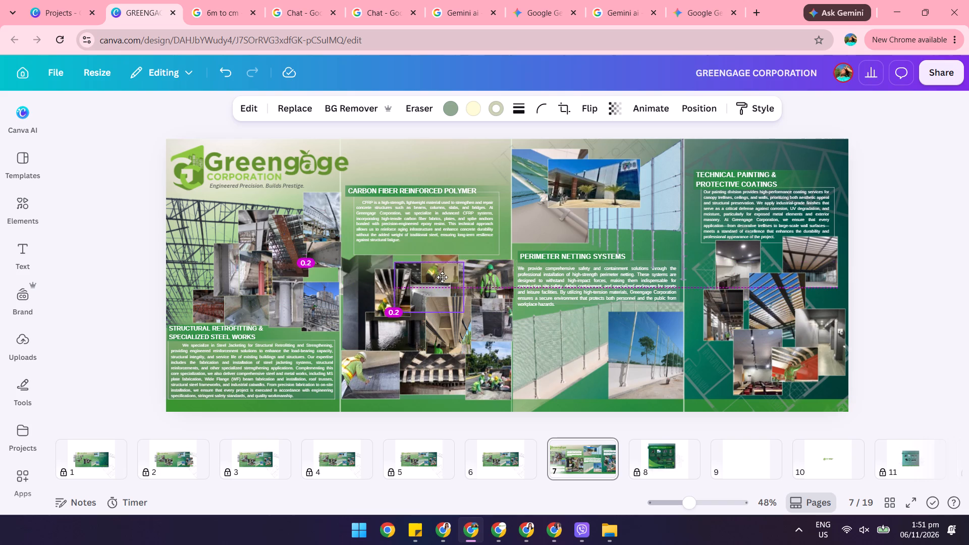
Move the small yellow-helmeted worker photo down from the top edge of the carbon fiber collage, just above the tall beam photo.
left_click(441, 269)
left_click_drag(441, 269, 445, 275)
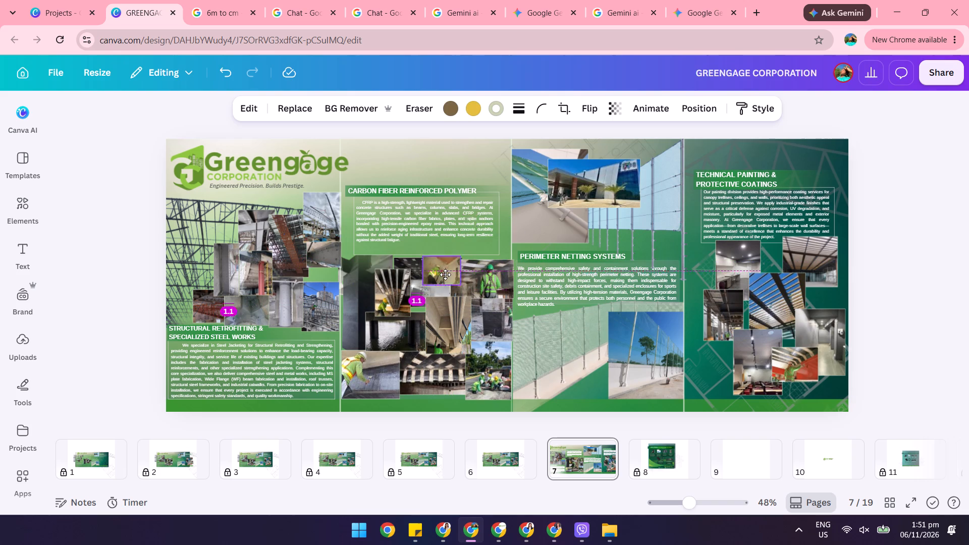
left_click_drag(445, 275, 449, 281)
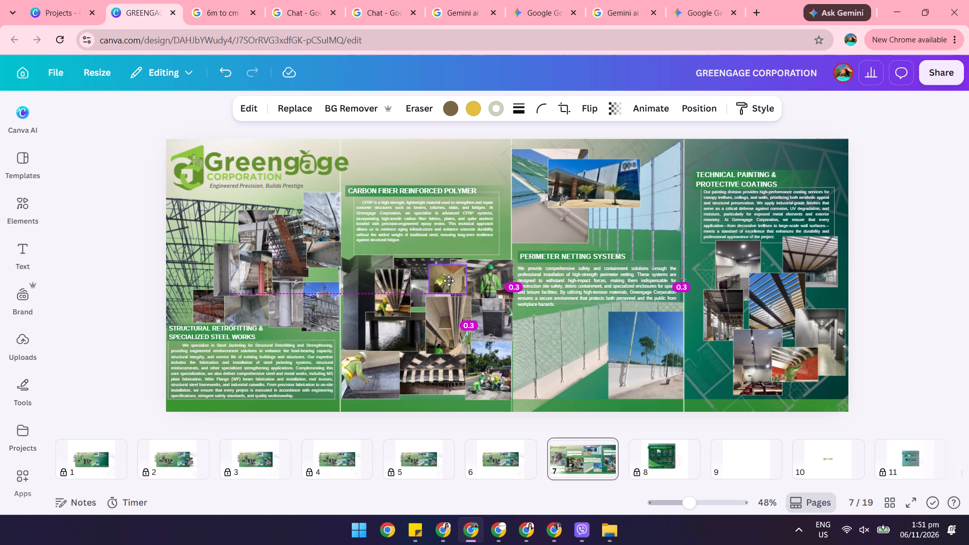
left_click_drag(449, 281, 439, 283)
Nudge the narrow photo of the worker under the beams slightly right and down, beside the yellow-helmeted worker photo.
left_click_drag(399, 293, 406, 296)
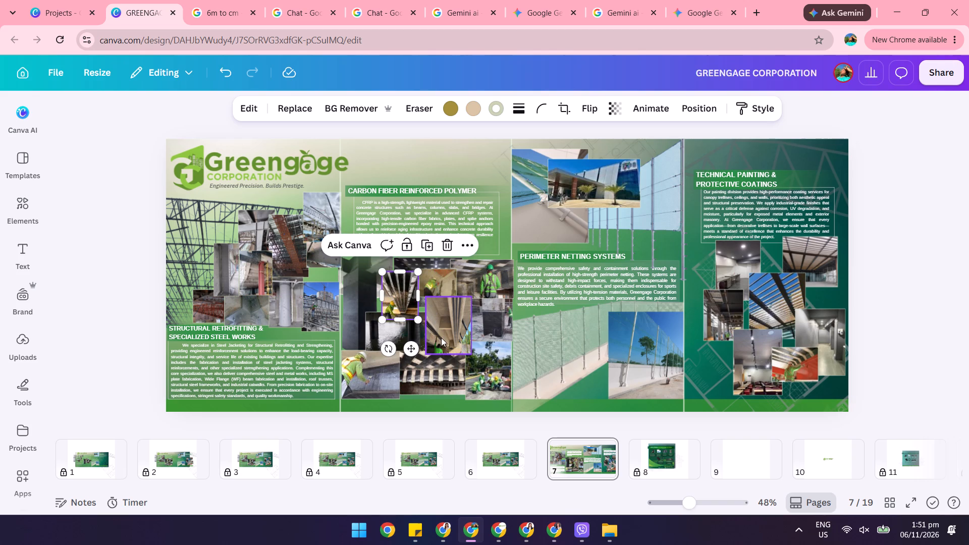
Extend the tall beam photo's left edge outward to a width of about 5.8, revealing more of the image.
left_click(434, 333)
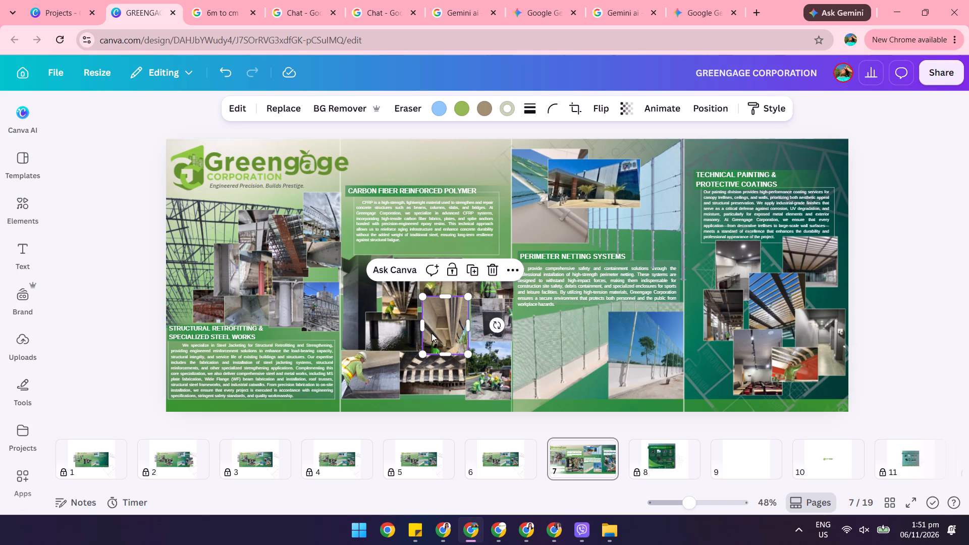
left_click_drag(423, 324, 433, 327)
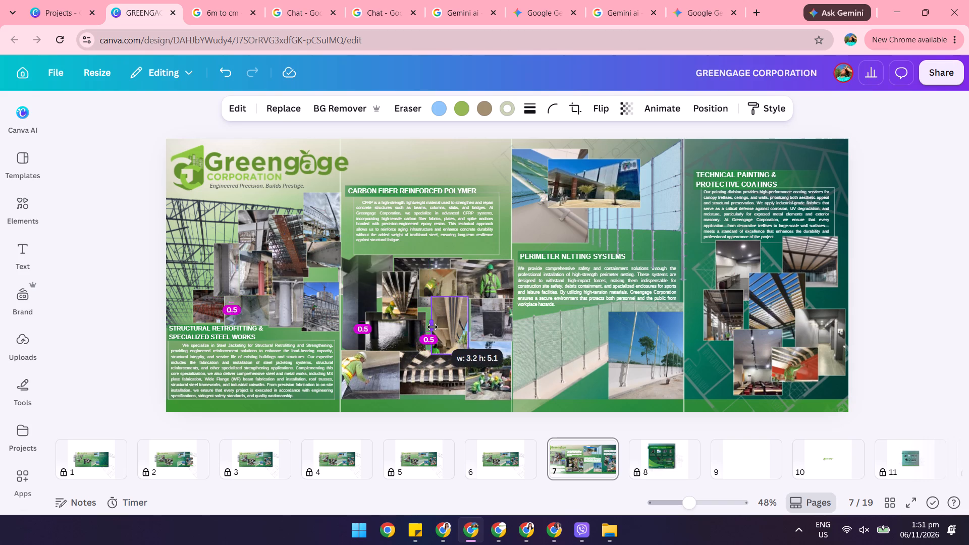
left_click_drag(433, 327, 416, 330)
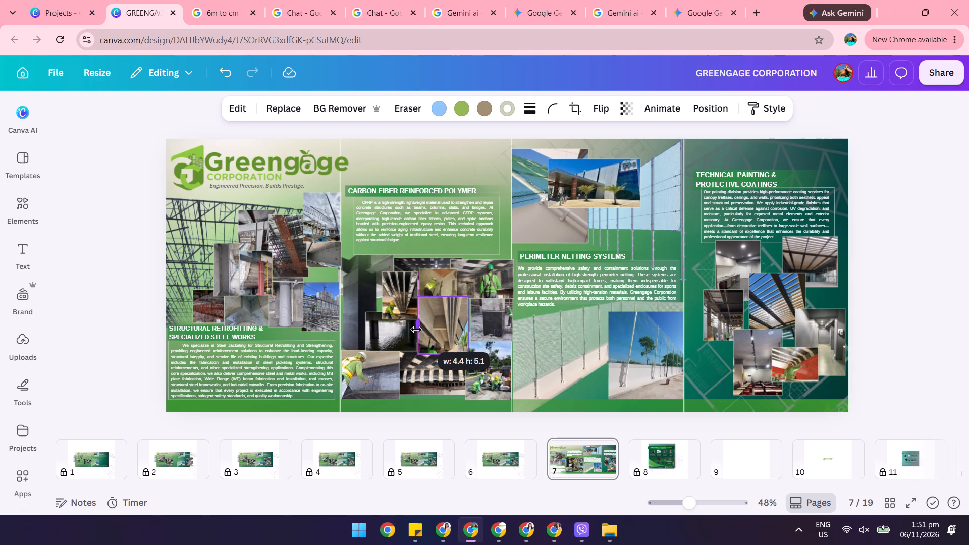
left_click_drag(416, 330, 403, 328)
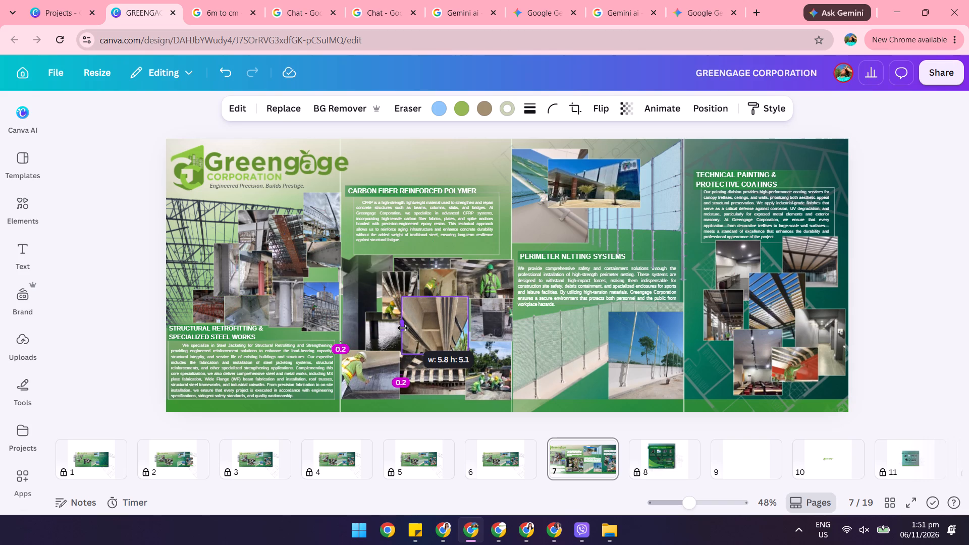
left_click_drag(403, 328, 404, 328)
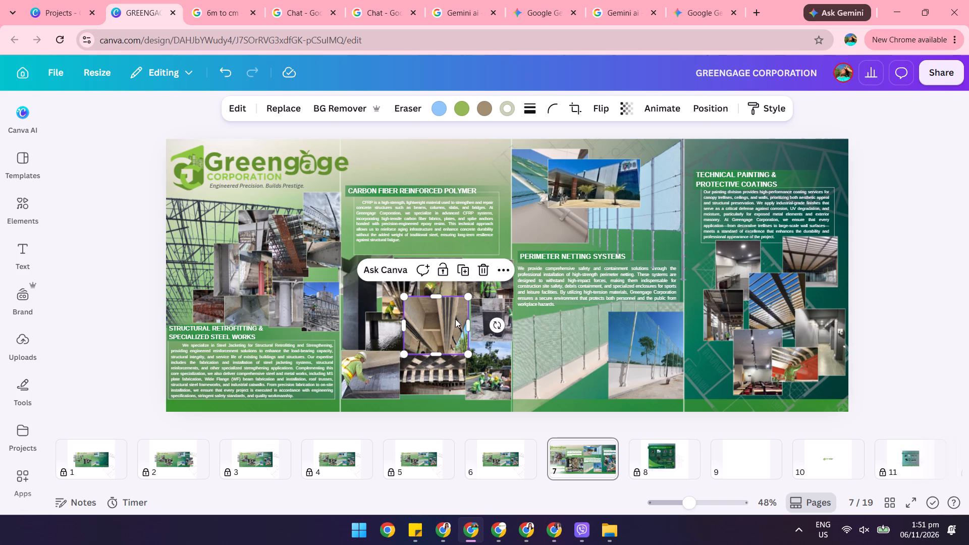
Scale the tall beam photo down to about 4.7 by 4.1 and place it mid-collage, just above the wide bottom beam photo.
left_click_drag(466, 297, 449, 311)
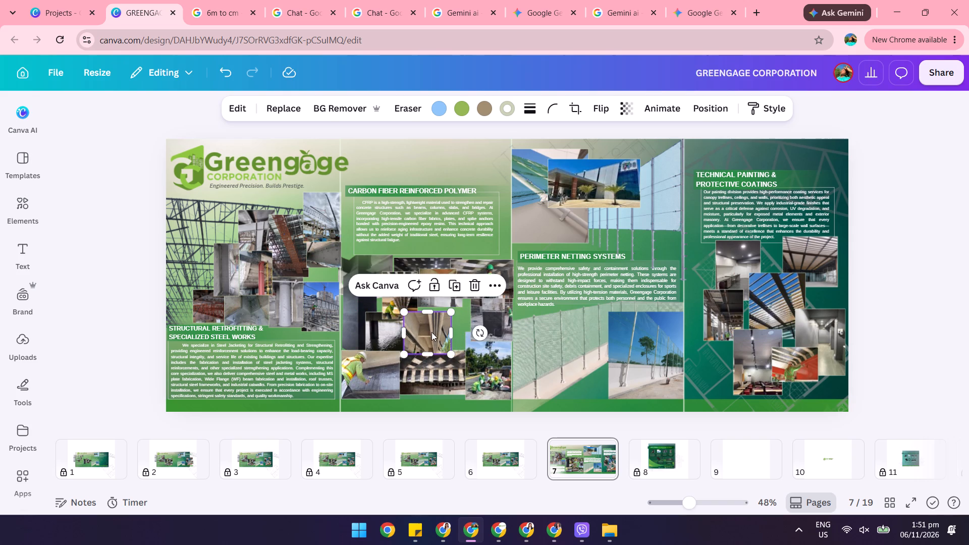
left_click_drag(432, 332, 459, 318)
left_click(436, 340)
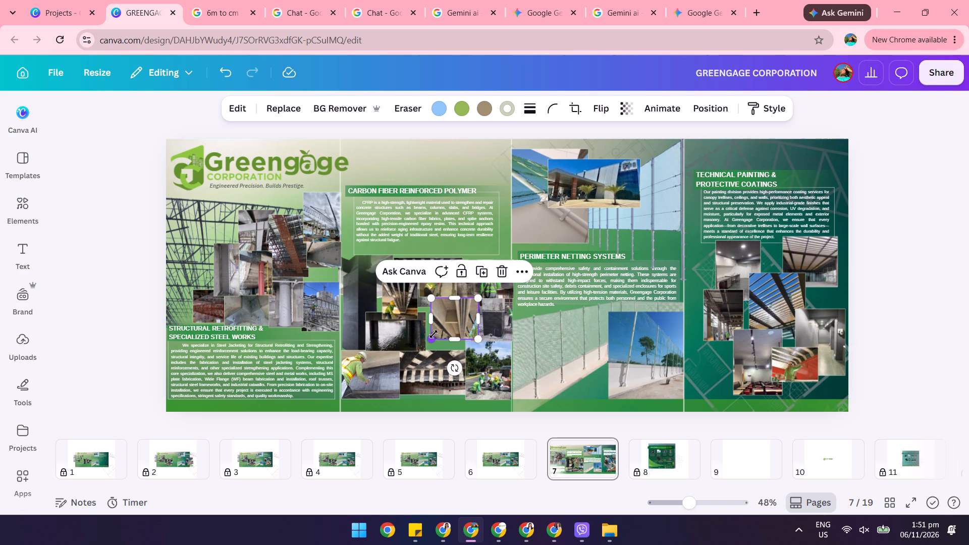
left_click_drag(429, 340, 421, 353)
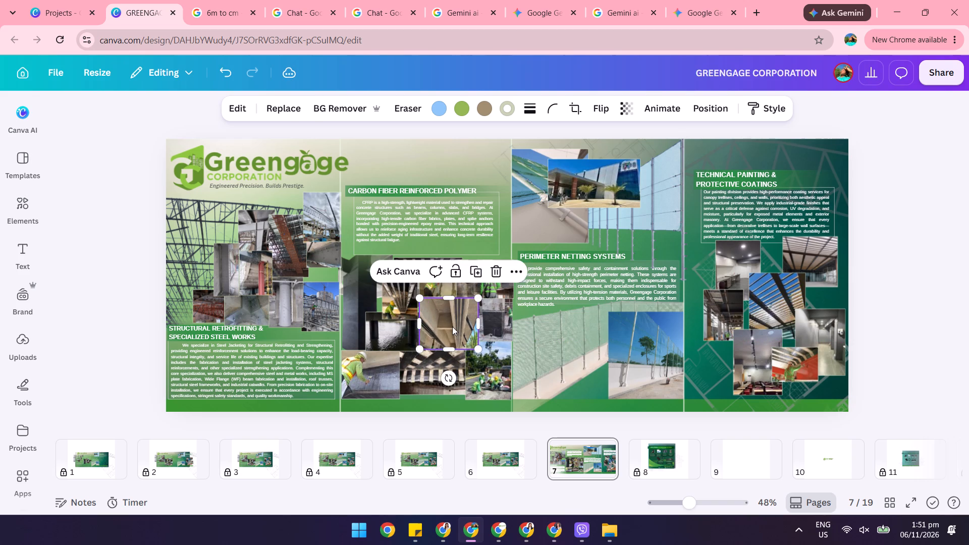
left_click_drag(454, 325, 453, 344)
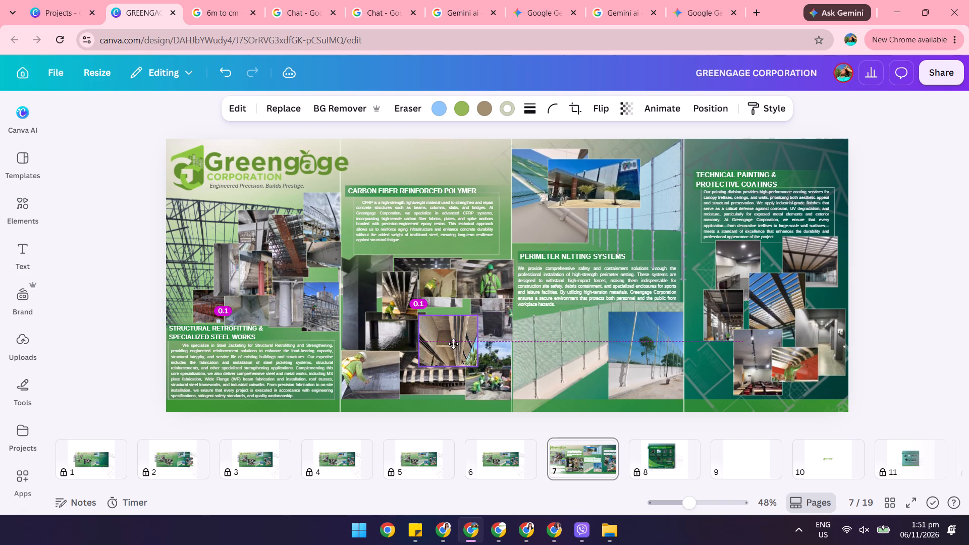
left_click_drag(453, 344, 454, 343)
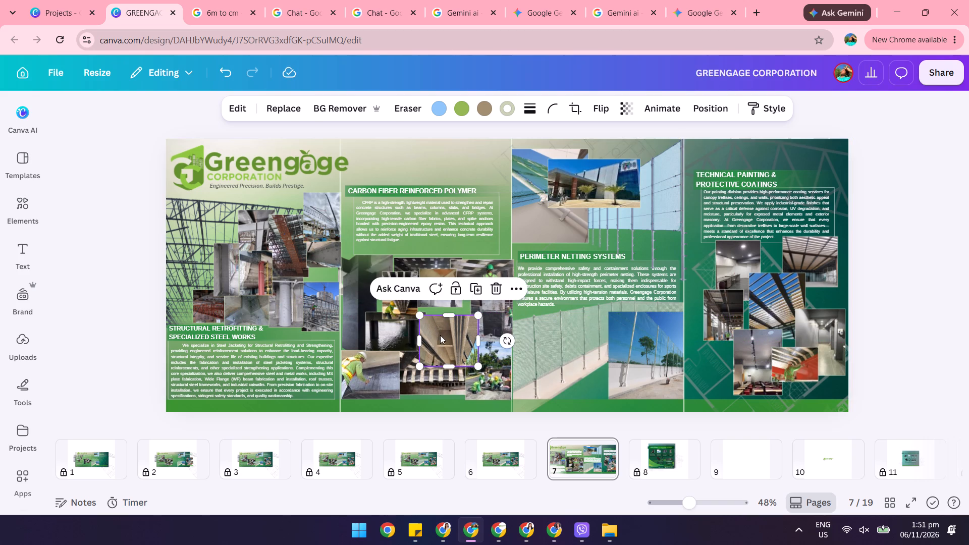
left_click_drag(440, 340, 441, 331)
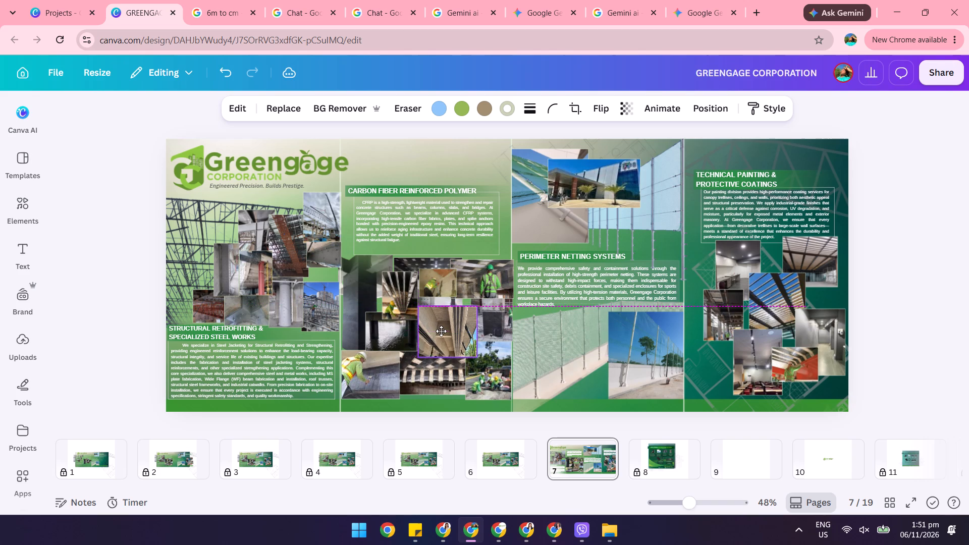
left_click_drag(441, 331, 442, 332)
left_click_drag(424, 355, 429, 351)
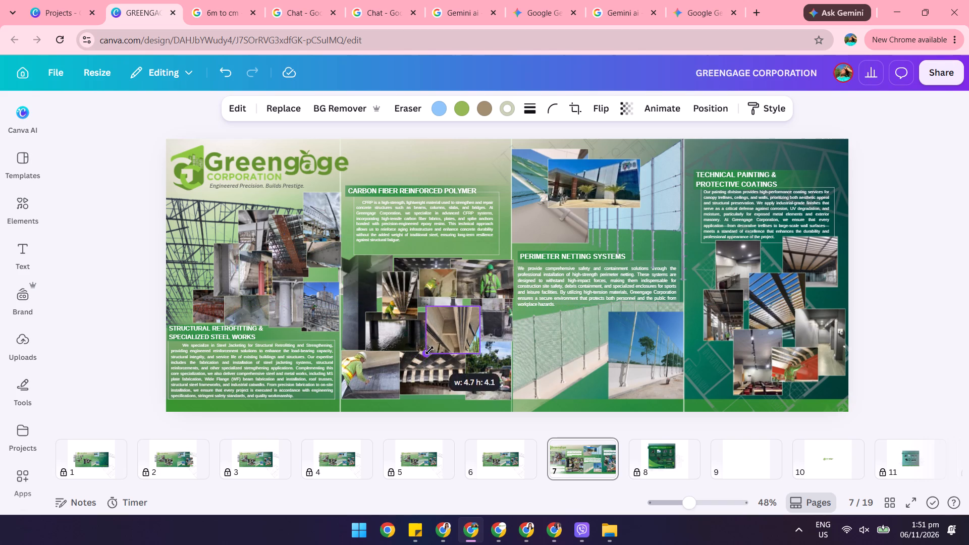
left_click_drag(454, 321, 449, 325)
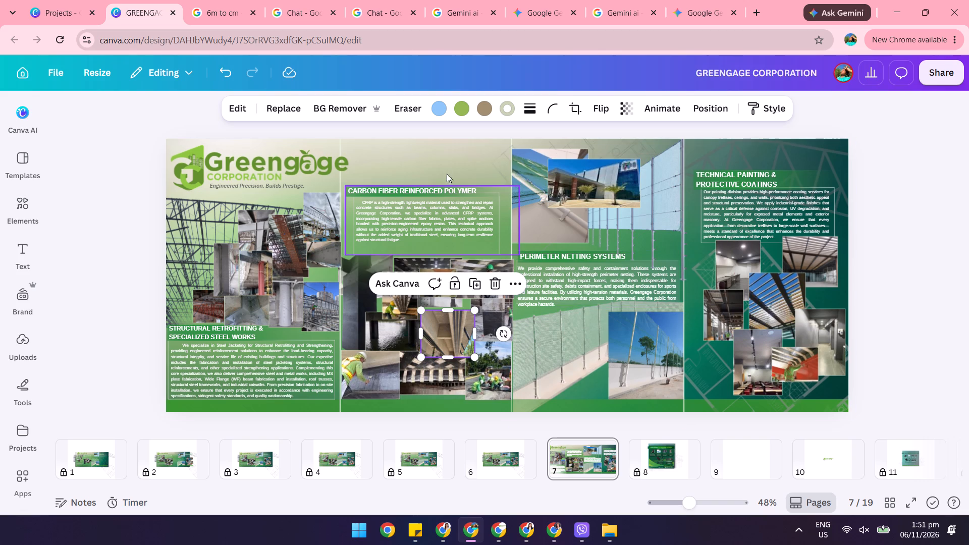
Enlarge the small yellow-helmeted worker photo slightly and place it over the top right part of the resized beam photo.
left_click(393, 302)
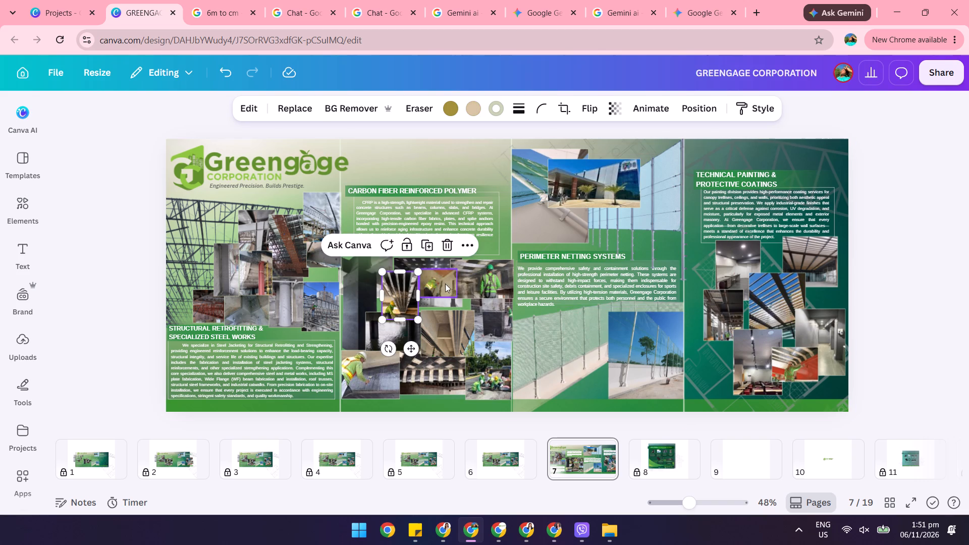
left_click_drag(442, 282, 461, 305)
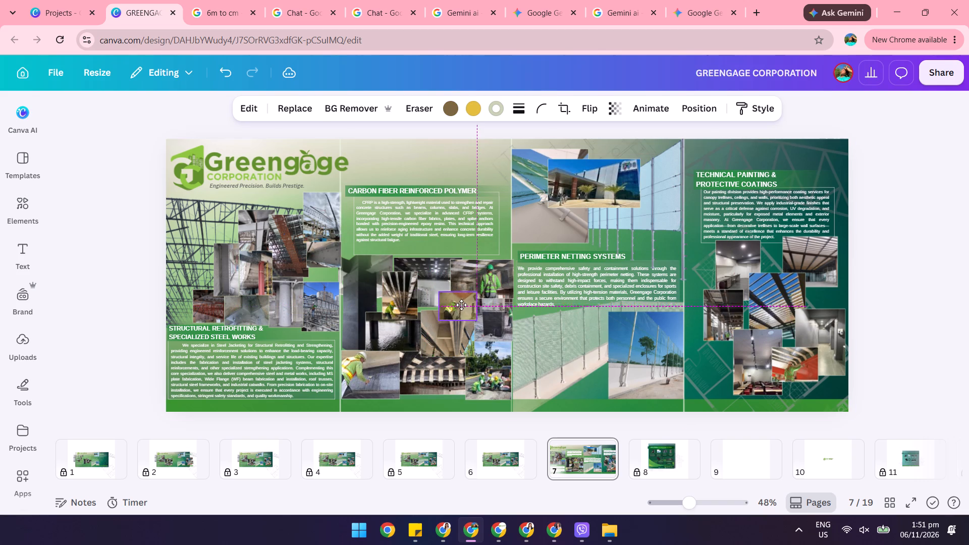
left_click_drag(461, 305, 460, 304)
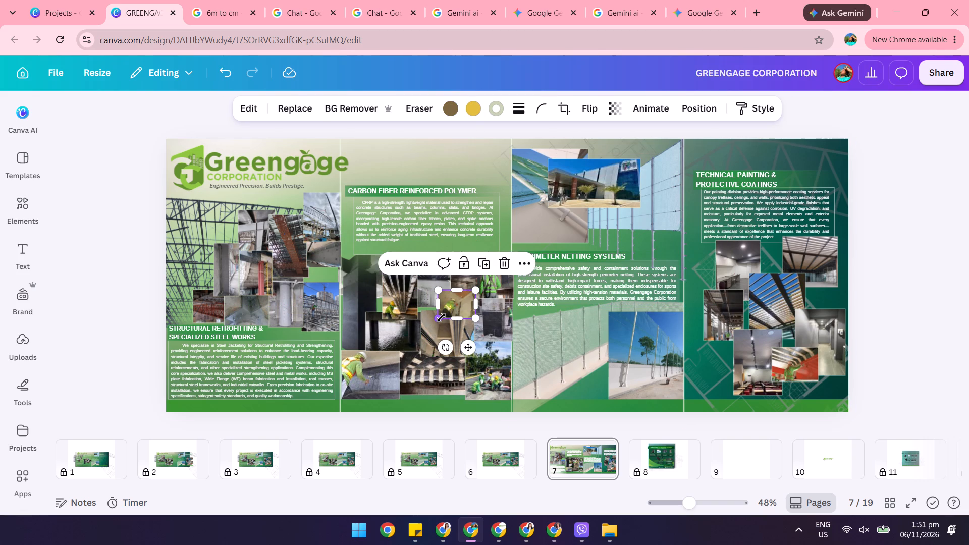
left_click_drag(441, 317, 436, 317)
left_click_drag(453, 305, 450, 303)
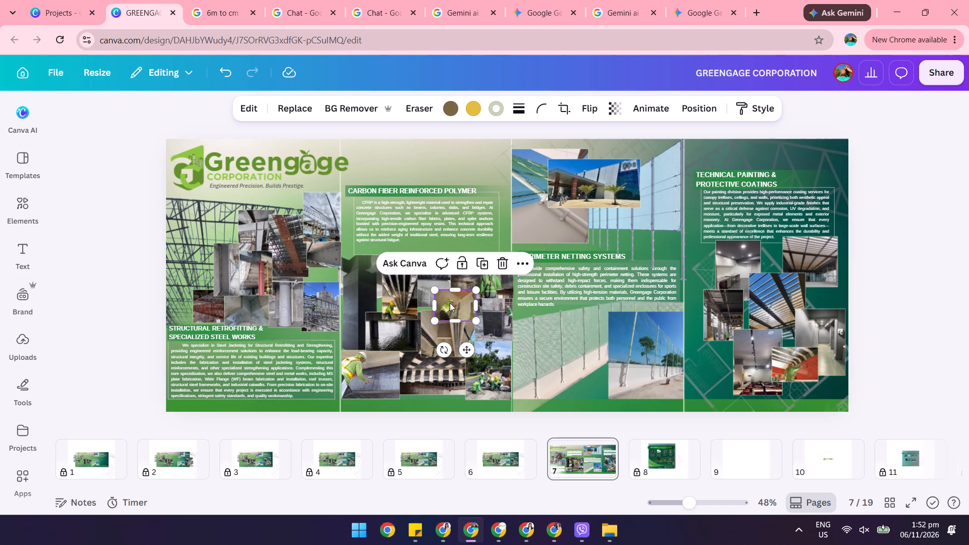
left_click_drag(450, 303, 440, 302)
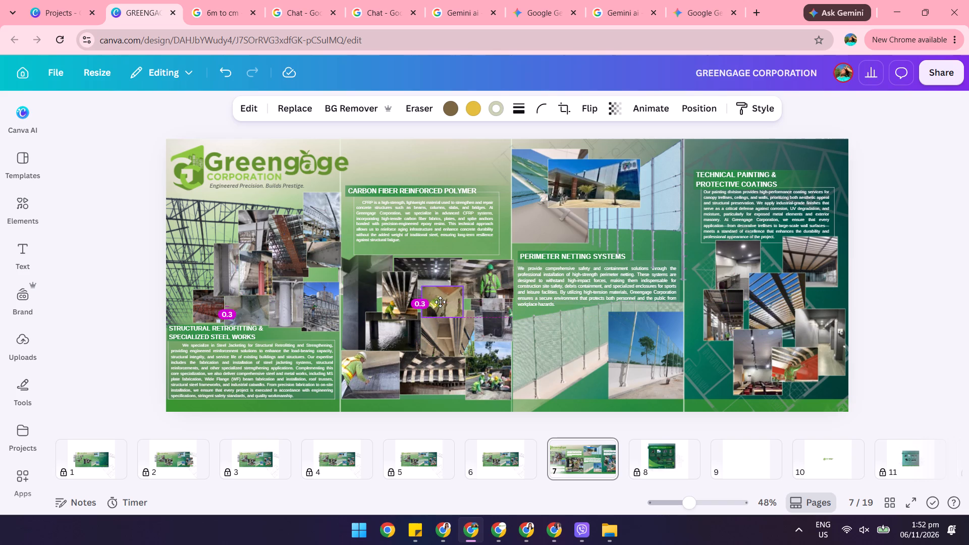
left_click_drag(440, 302, 452, 300)
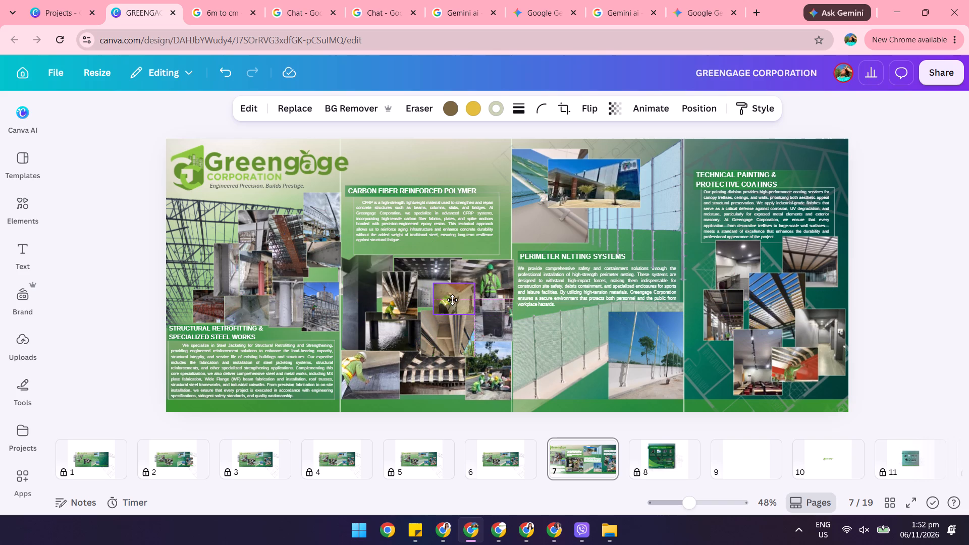
left_click_drag(452, 300, 452, 300)
Reposition the narrow photo of the worker under the beams slightly lower, between the dark ceiling photo and the dark water photo.
left_click_drag(404, 301, 418, 301)
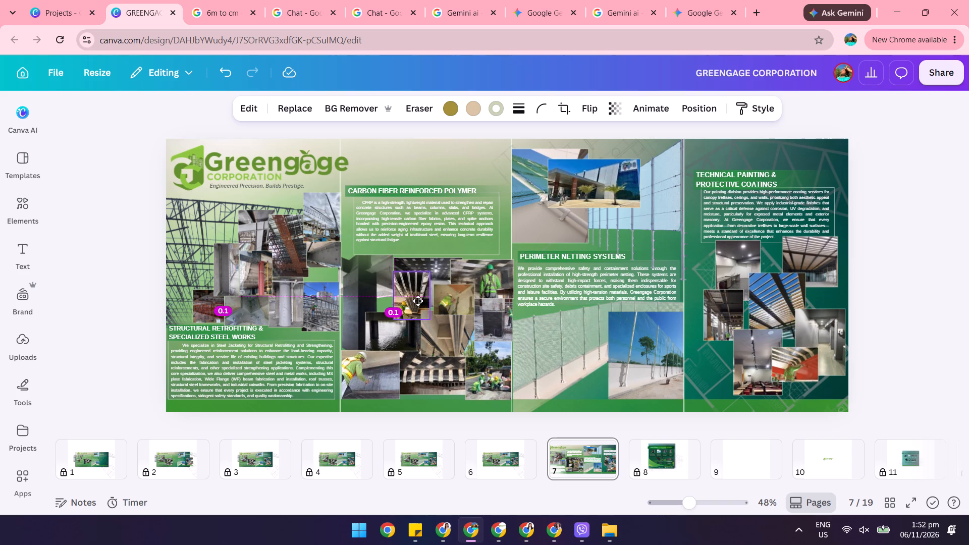
left_click_drag(418, 301, 412, 306)
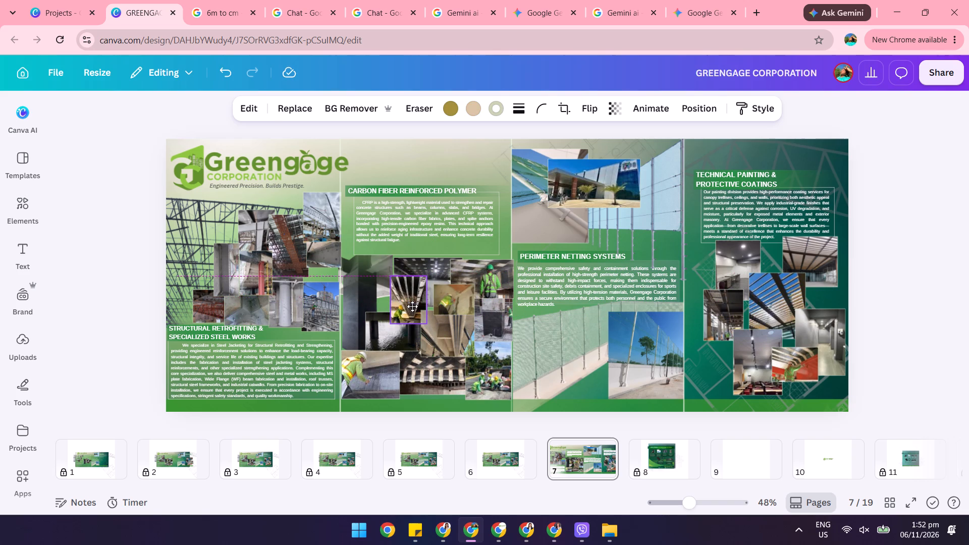
left_click_drag(412, 306, 410, 301)
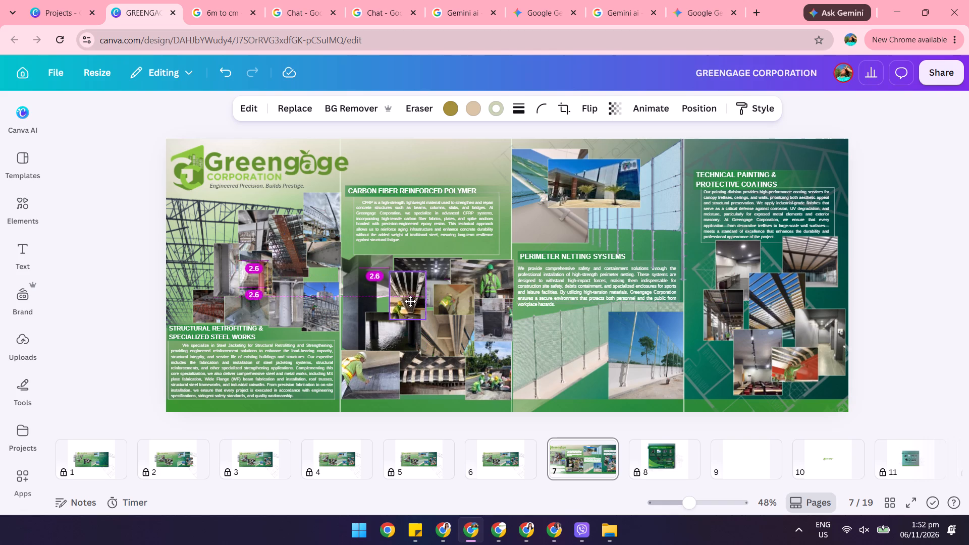
left_click_drag(410, 301, 409, 306)
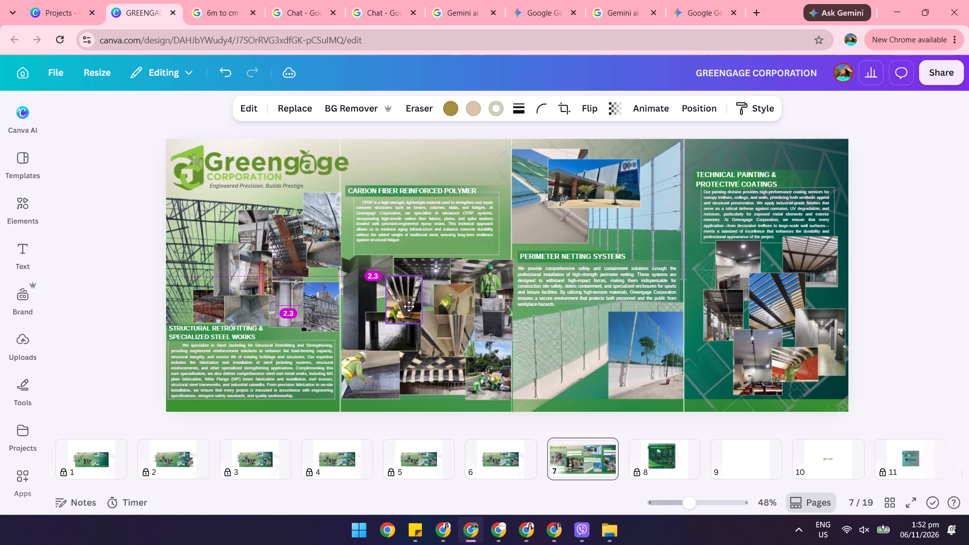
left_click_drag(409, 306, 413, 306)
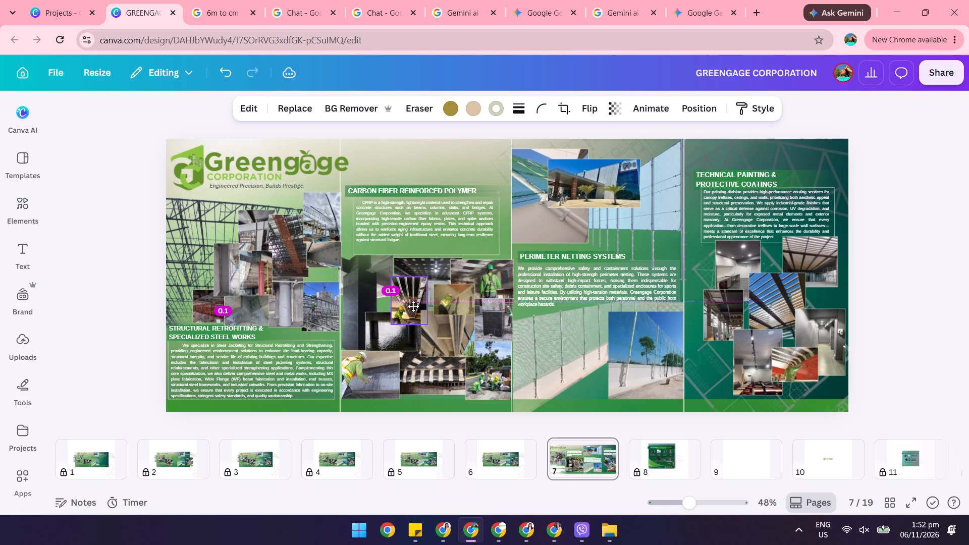
left_click_drag(413, 306, 409, 306)
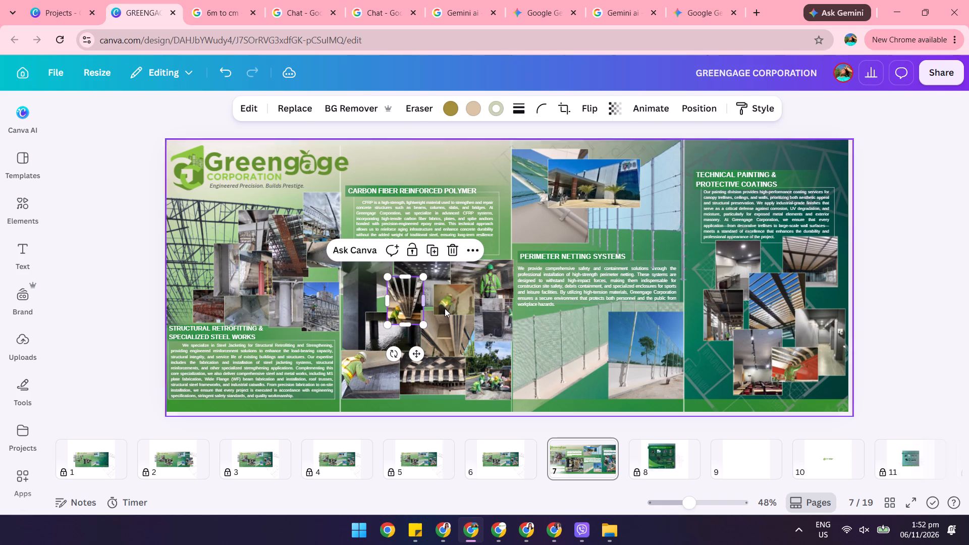
Enlarge the yellow-helmeted worker photo outward from its lower left corner until it meets the narrow worker photo.
left_click(440, 305)
left_click_drag(435, 313, 427, 315)
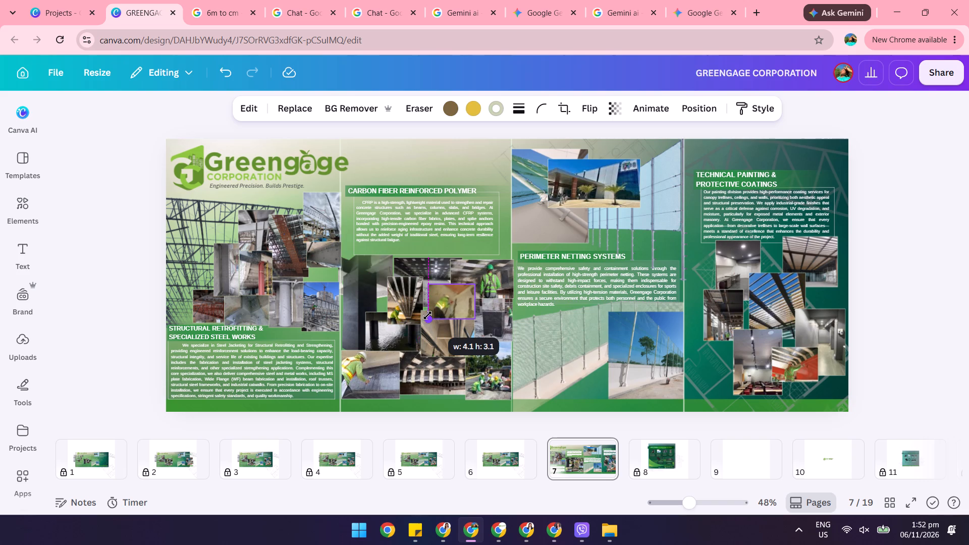
left_click_drag(427, 315, 424, 316)
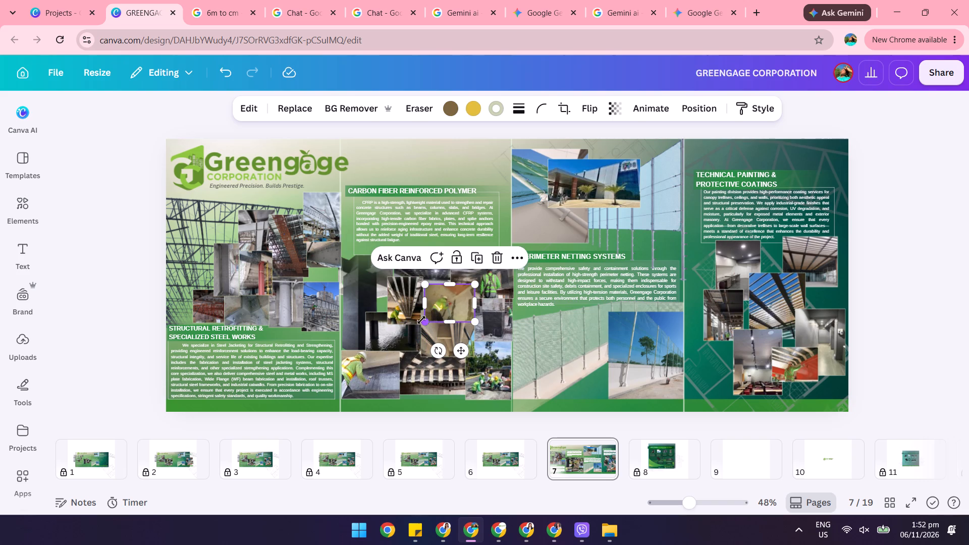
left_click(426, 320)
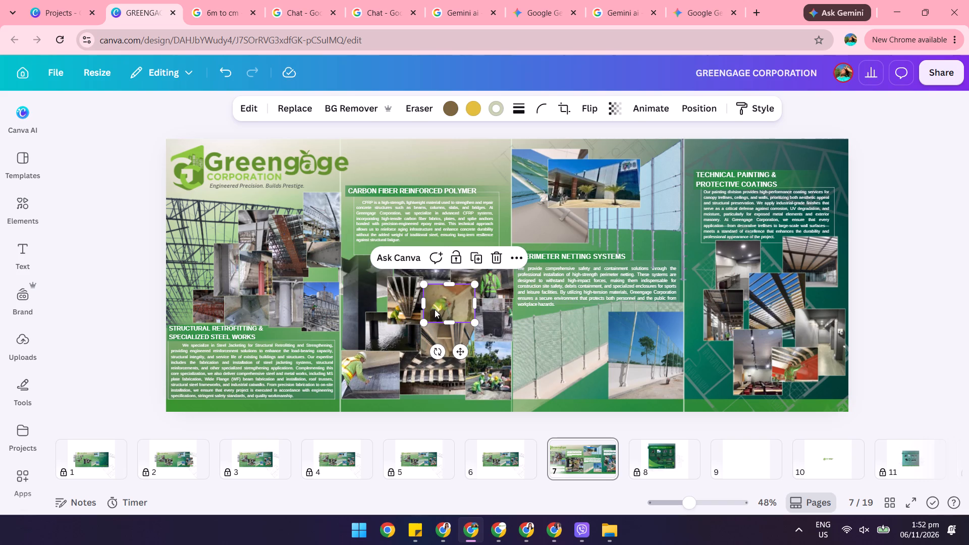
left_click(445, 424)
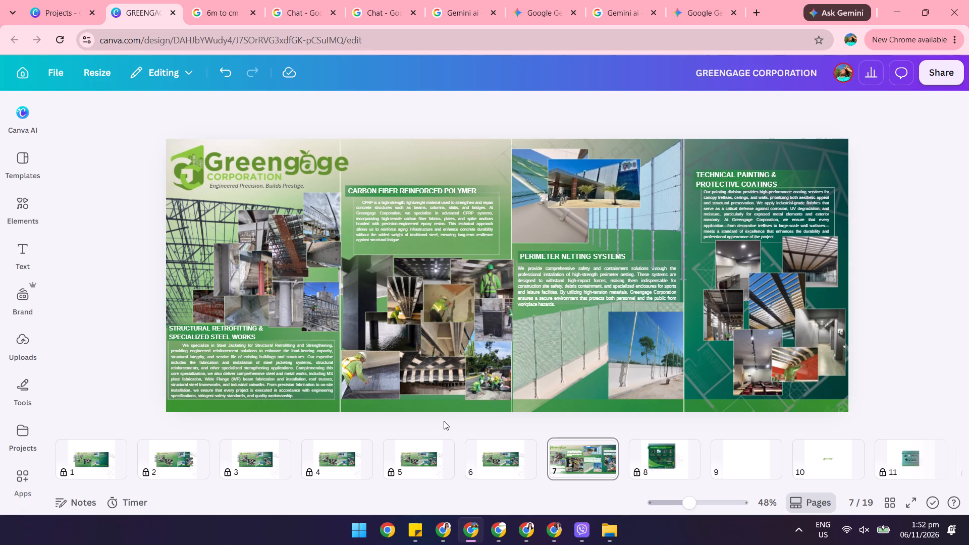
Shift the narrow worker photo further left, along with a slight leftward nudge of the dark ceiling photo above it.
left_click_drag(395, 313, 389, 313)
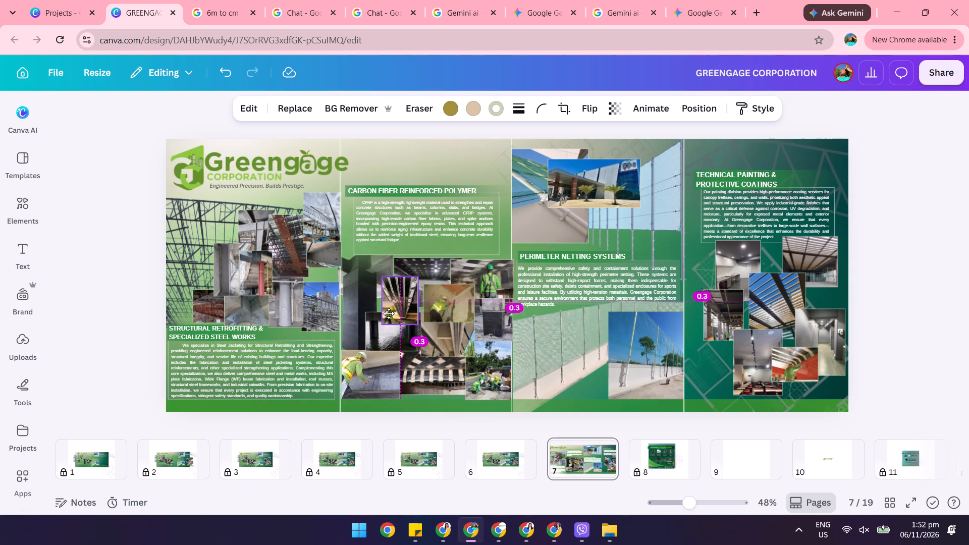
left_click_drag(389, 313, 387, 313)
left_click(429, 270)
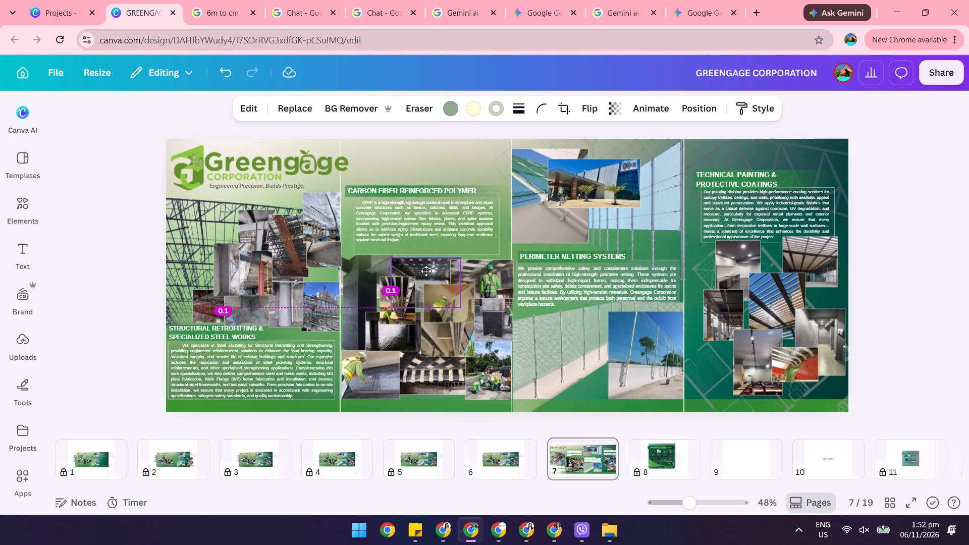
Move the yellow-helmeted worker photo left against the narrow worker photo and fine-tune its size to fit above the beam photo.
left_click_drag(435, 317, 426, 316)
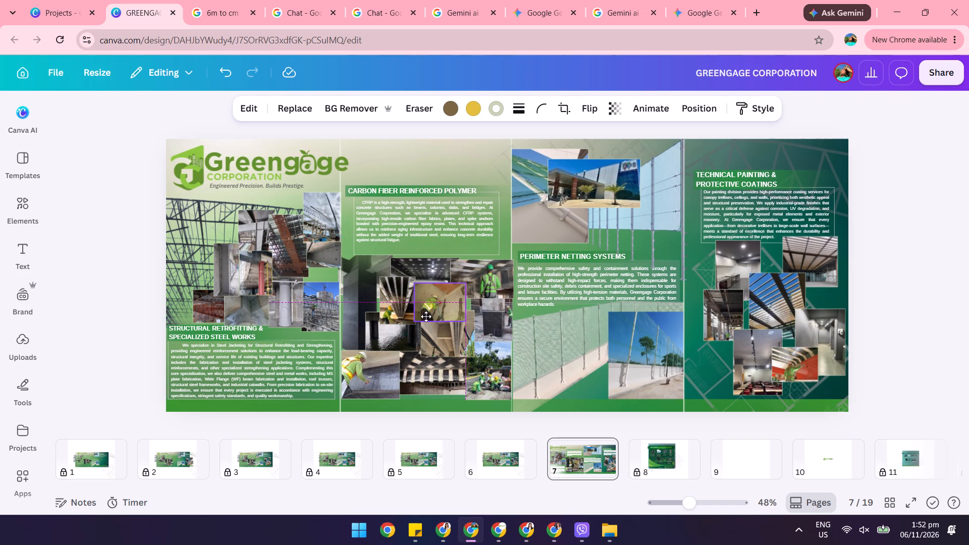
left_click_drag(426, 316, 427, 319)
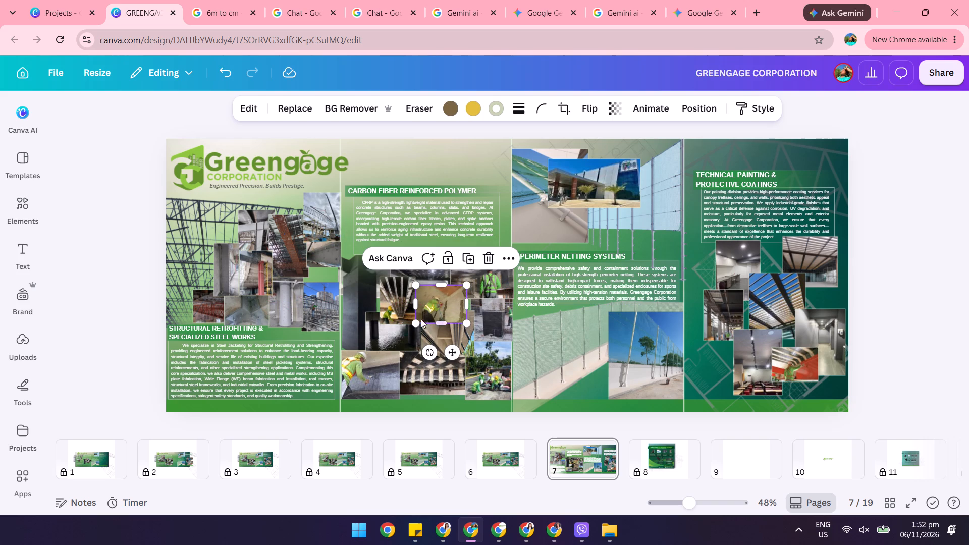
left_click_drag(414, 324, 418, 319)
left_click_drag(438, 305, 430, 308)
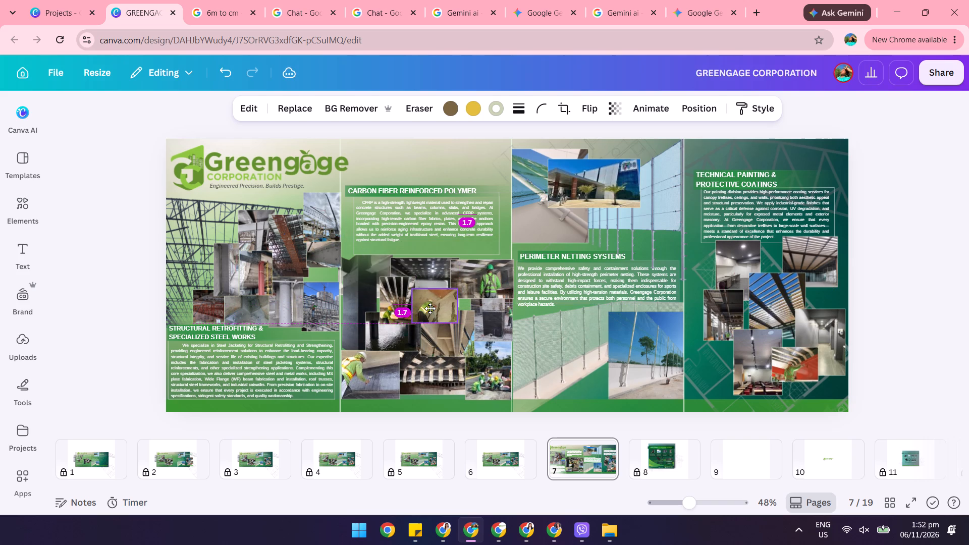
left_click_drag(430, 308, 433, 309)
left_click_drag(462, 290, 468, 289)
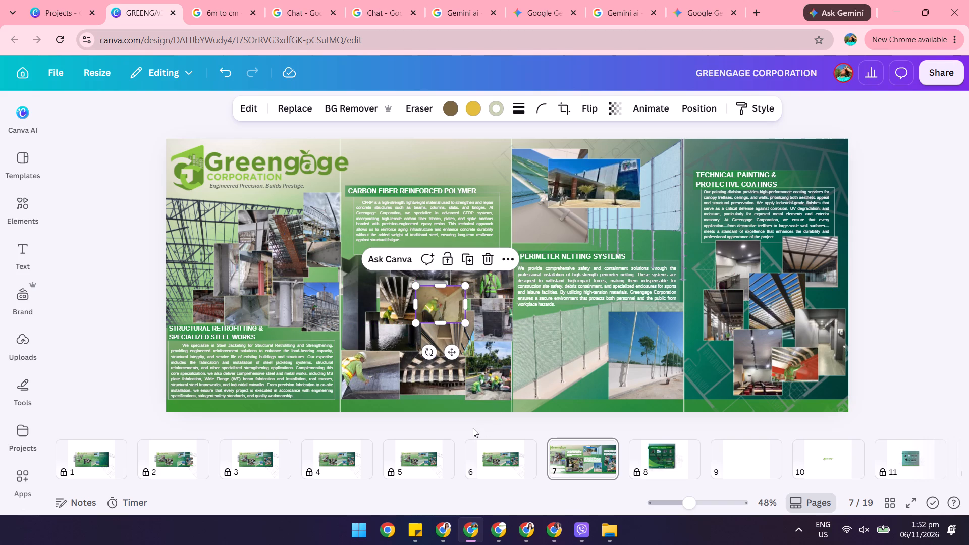
left_click(464, 433)
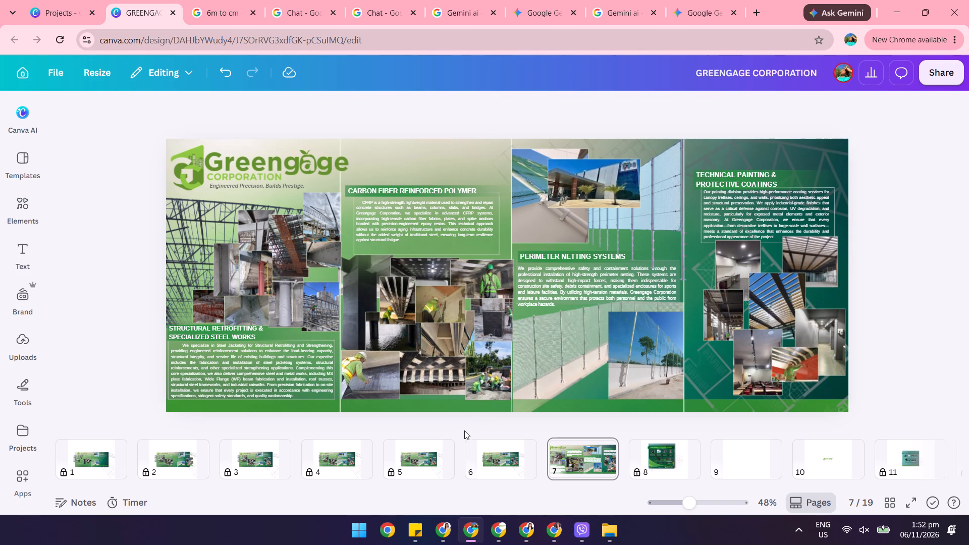
Move the grey column photo left against the beam photo and enlarge it to about 4 by 4.7, reaching the panel's right edge.
left_click_drag(494, 322, 490, 323)
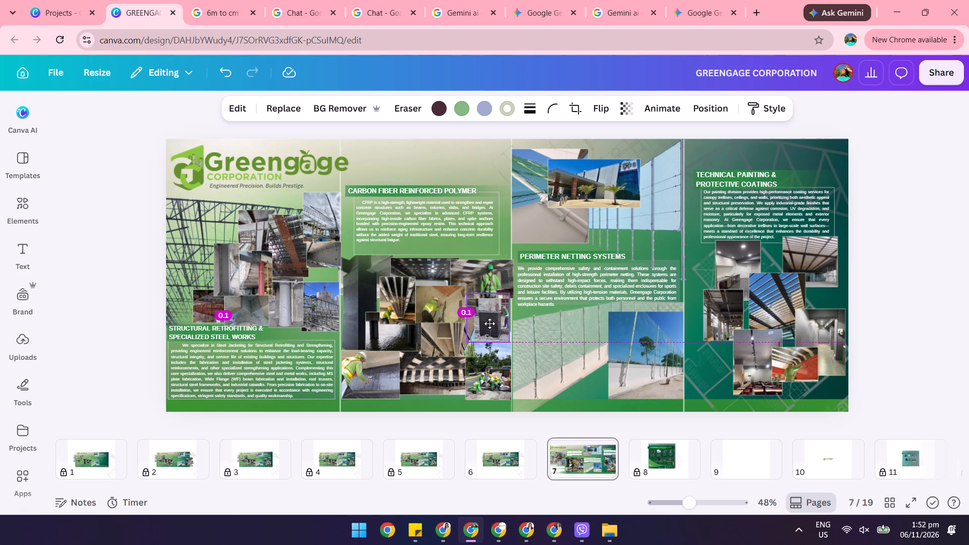
left_click_drag(490, 323, 488, 323)
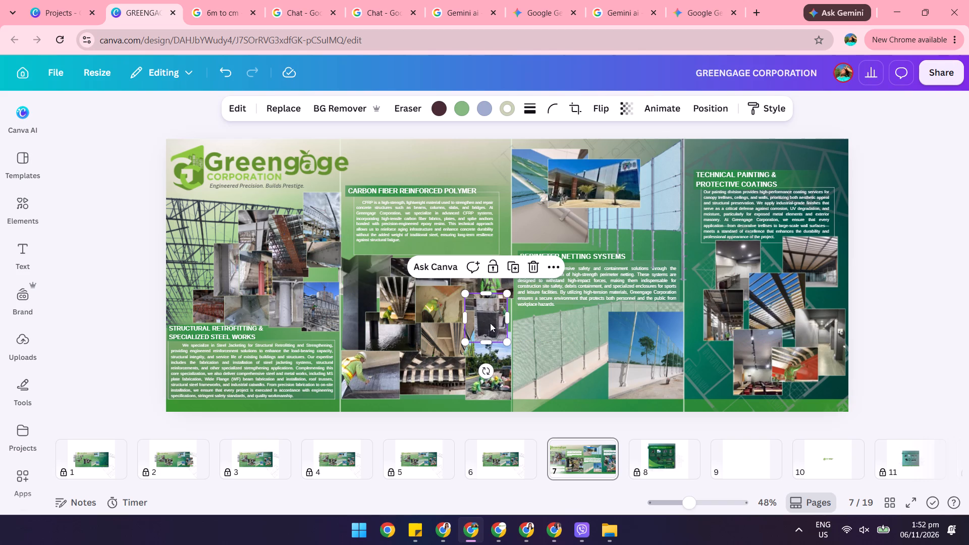
left_click_drag(510, 296, 517, 294)
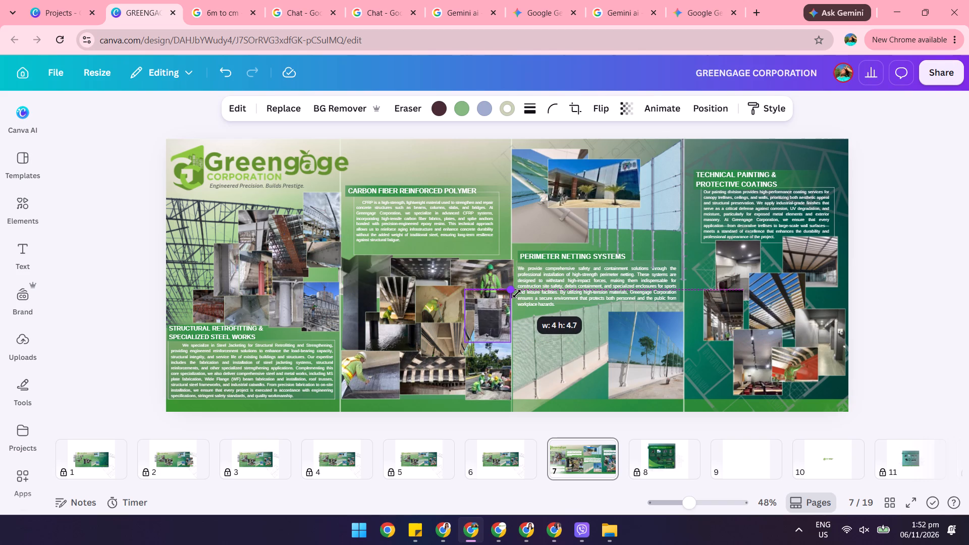
left_click_drag(517, 294, 516, 294)
left_click_drag(516, 294, 516, 294)
left_click(486, 436)
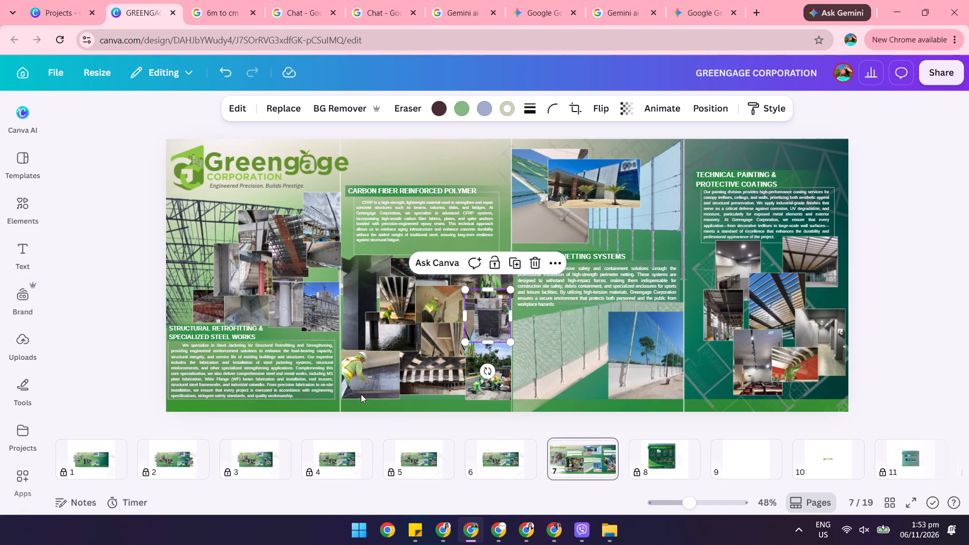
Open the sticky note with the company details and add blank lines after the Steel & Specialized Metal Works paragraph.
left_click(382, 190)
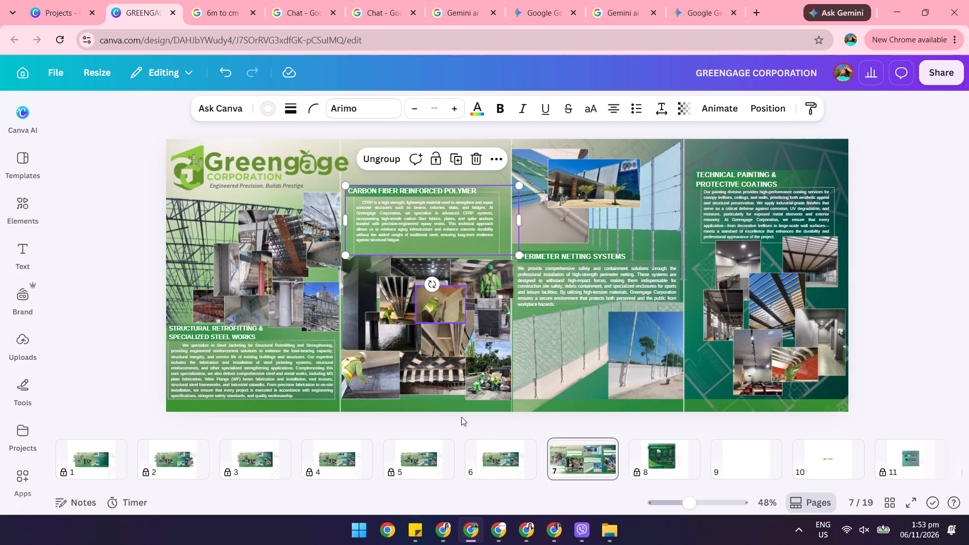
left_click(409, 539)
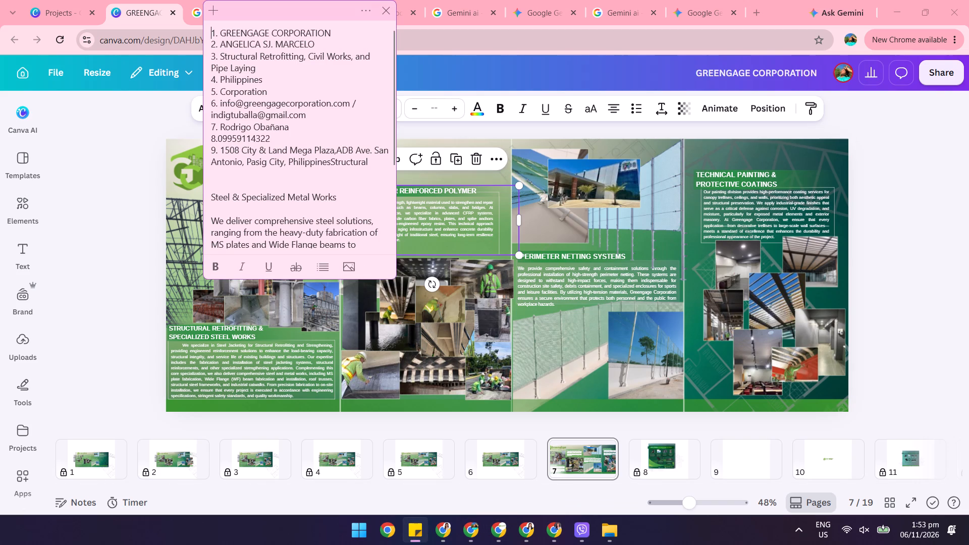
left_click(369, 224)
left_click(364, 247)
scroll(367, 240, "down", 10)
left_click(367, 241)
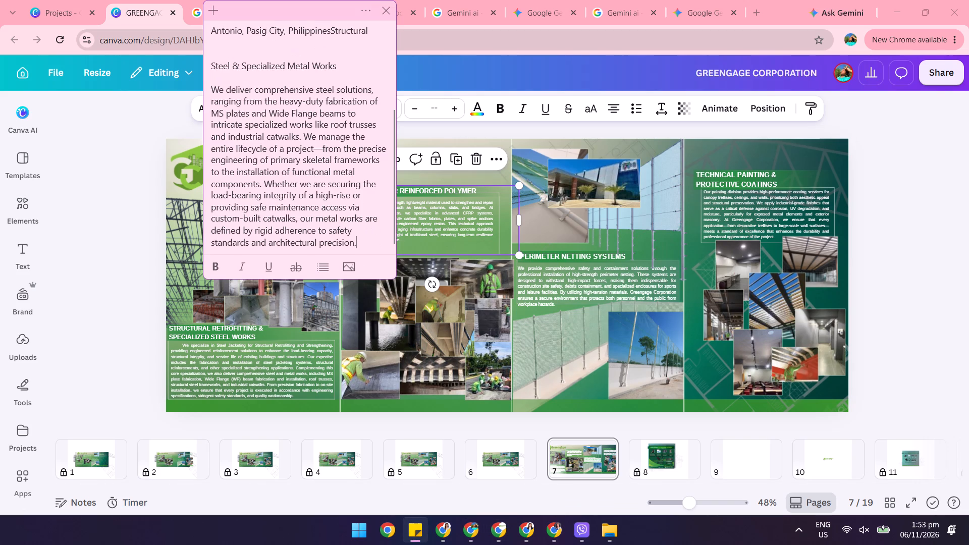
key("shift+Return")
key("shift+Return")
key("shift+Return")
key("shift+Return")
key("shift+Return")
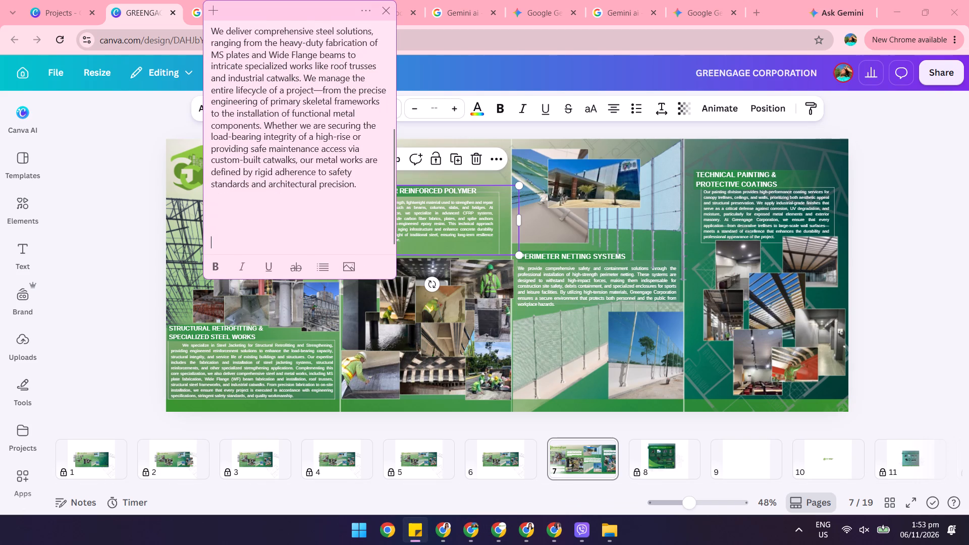
Copy the heading Carbon Fiber Reinforced Polymer from the design and paste it at the end of the sticky note.
left_click(443, 192)
double_click(444, 191)
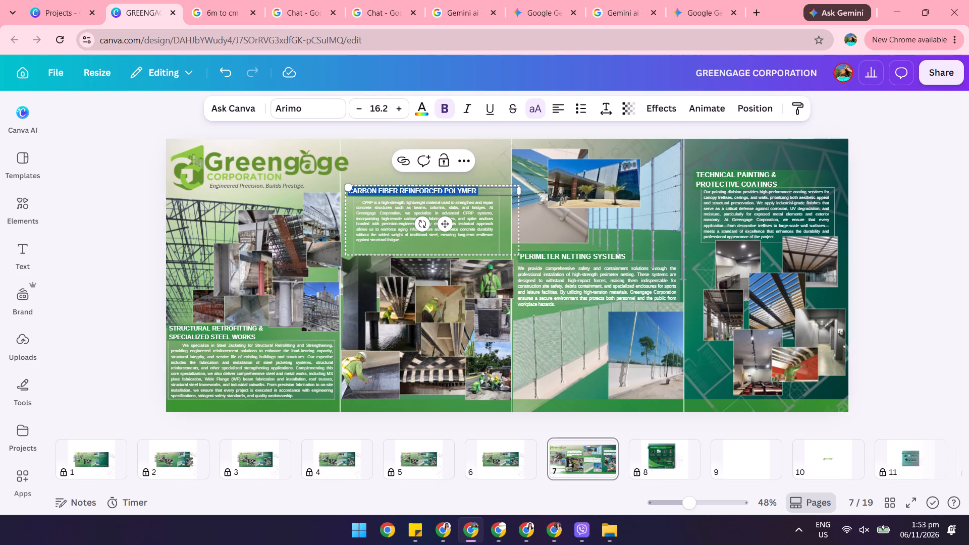
double_click(442, 189)
key("ctrl+a")
key("ctrl+c")
left_click(395, 543)
left_click(412, 539)
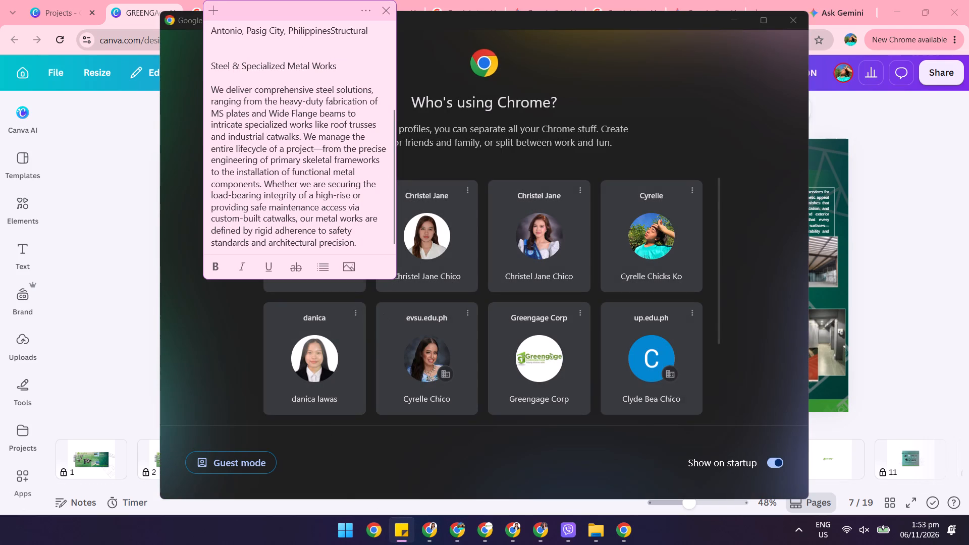
key("shift+Return")
key("shift+Return")
key("shift+Return")
key("ctrl+v")
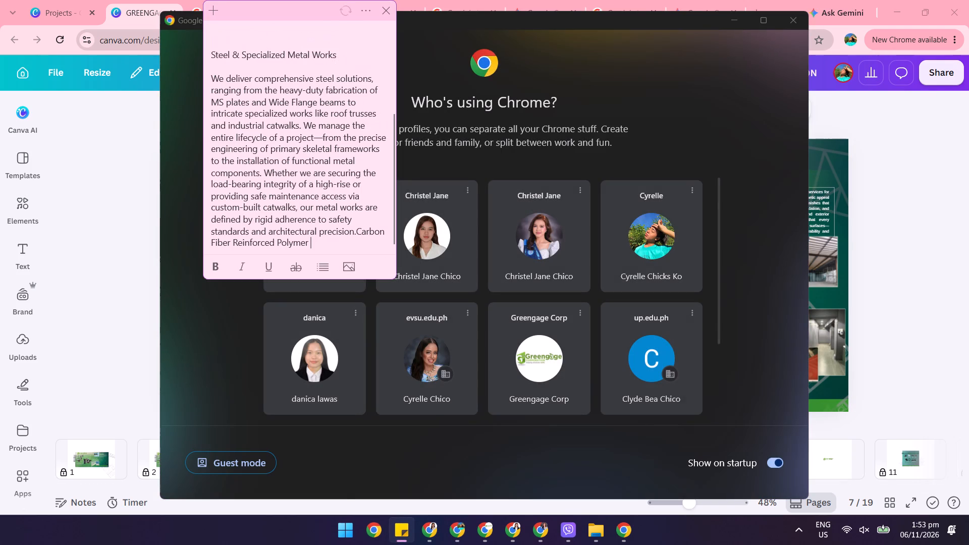
scroll(350, 244, "down", 5)
scroll(347, 244, "up", 4)
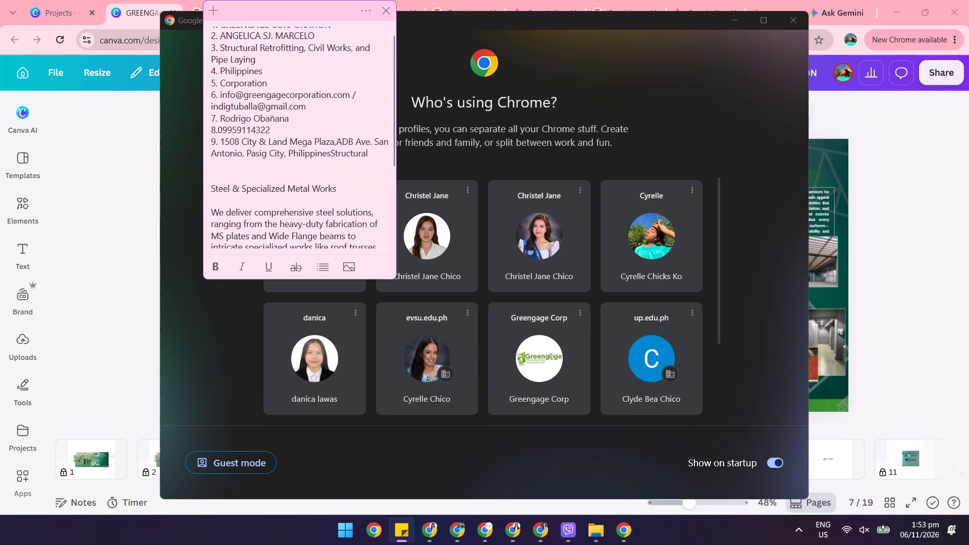
scroll(347, 244, "down", 5)
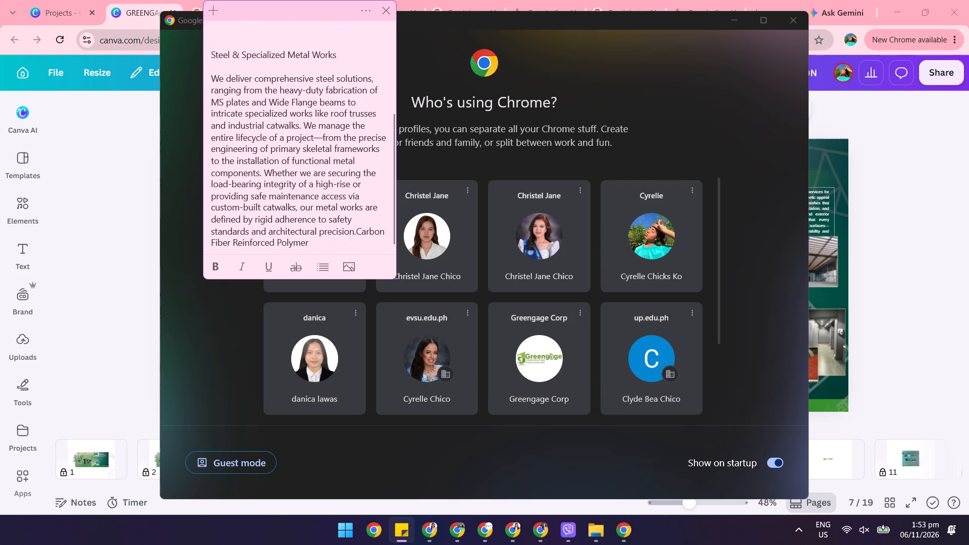
Put the pasted Carbon Fiber Reinforced Polymer heading on its own line, four blank lines below the paragraph, and add three line breaks after it.
left_click(356, 230)
key("shift+Return")
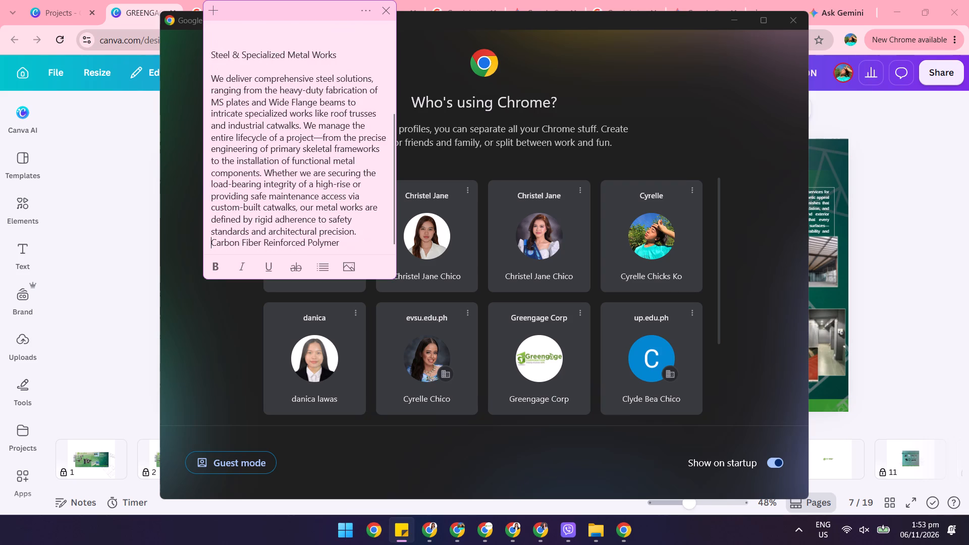
key("shift+Return")
key("shift+Return")
key("shift+Return")
key("shift+Return")
left_click(351, 238)
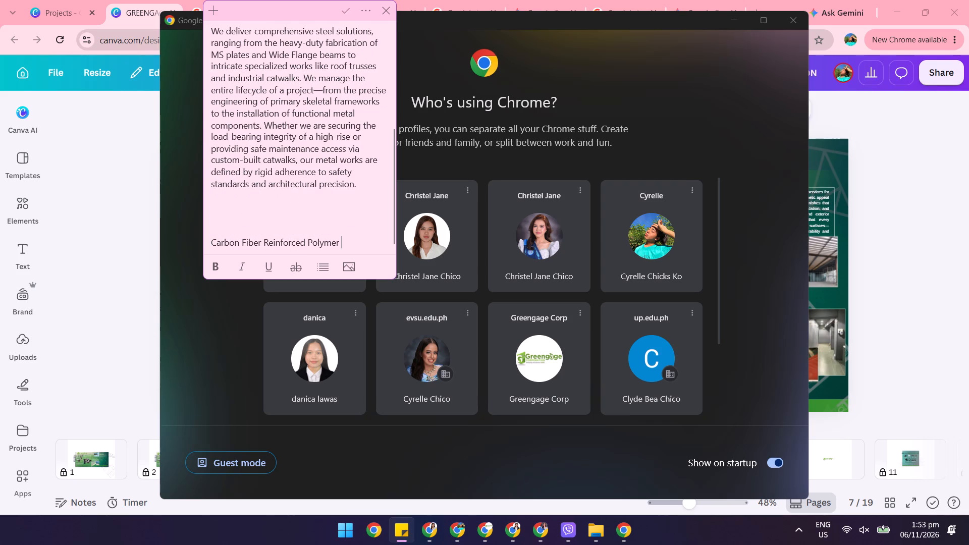
key("shift+Return")
key("shift+Return")
key("shift+Return")
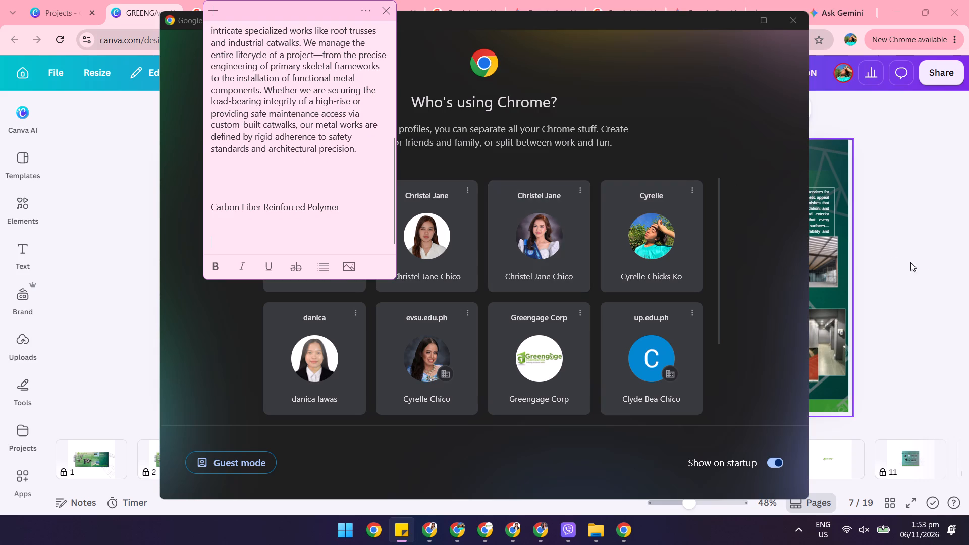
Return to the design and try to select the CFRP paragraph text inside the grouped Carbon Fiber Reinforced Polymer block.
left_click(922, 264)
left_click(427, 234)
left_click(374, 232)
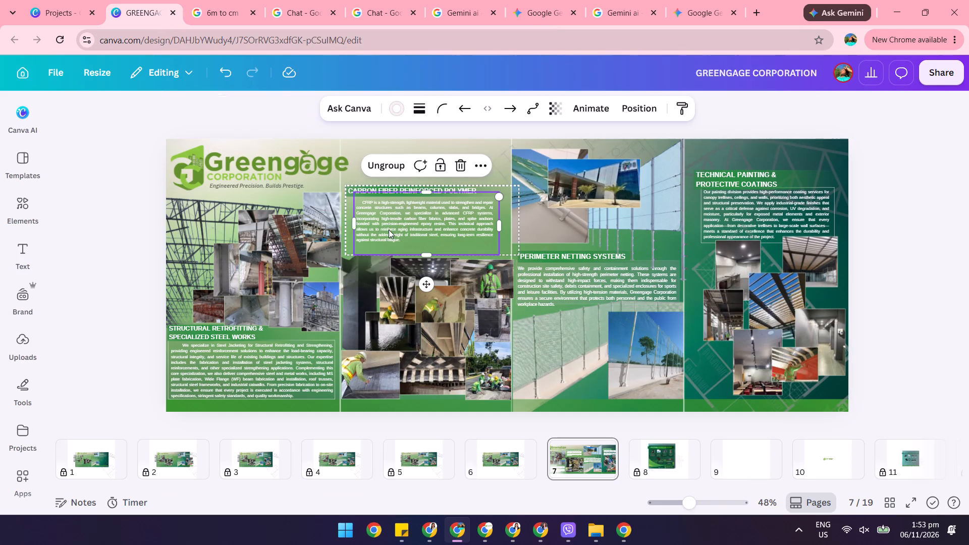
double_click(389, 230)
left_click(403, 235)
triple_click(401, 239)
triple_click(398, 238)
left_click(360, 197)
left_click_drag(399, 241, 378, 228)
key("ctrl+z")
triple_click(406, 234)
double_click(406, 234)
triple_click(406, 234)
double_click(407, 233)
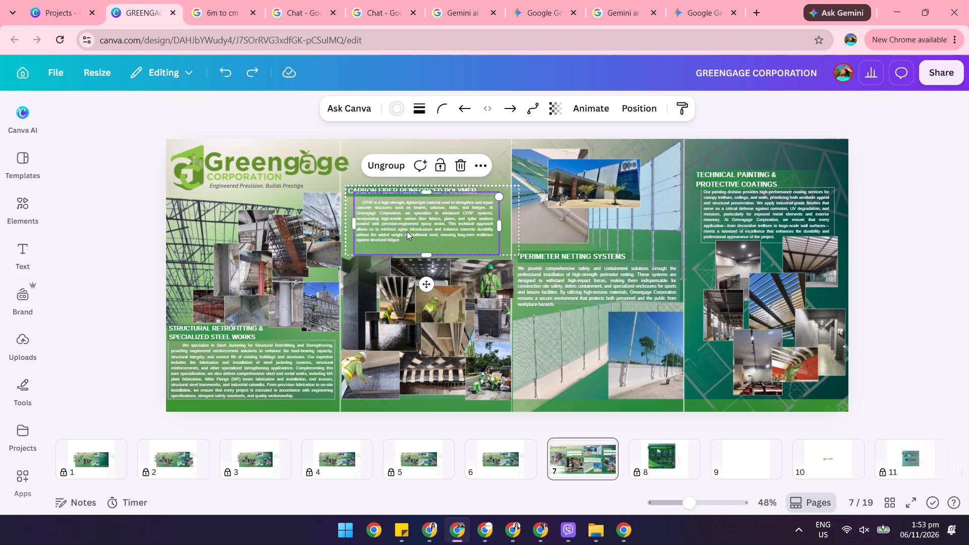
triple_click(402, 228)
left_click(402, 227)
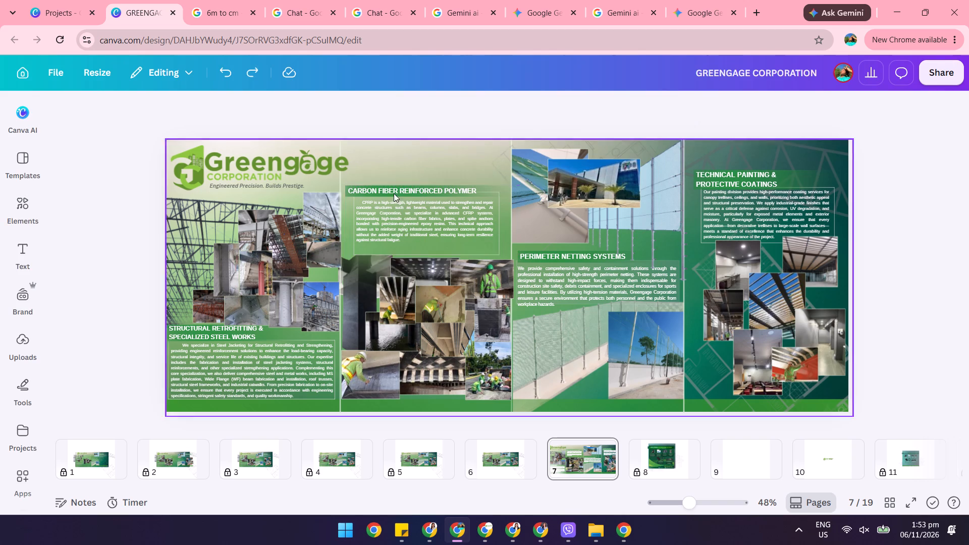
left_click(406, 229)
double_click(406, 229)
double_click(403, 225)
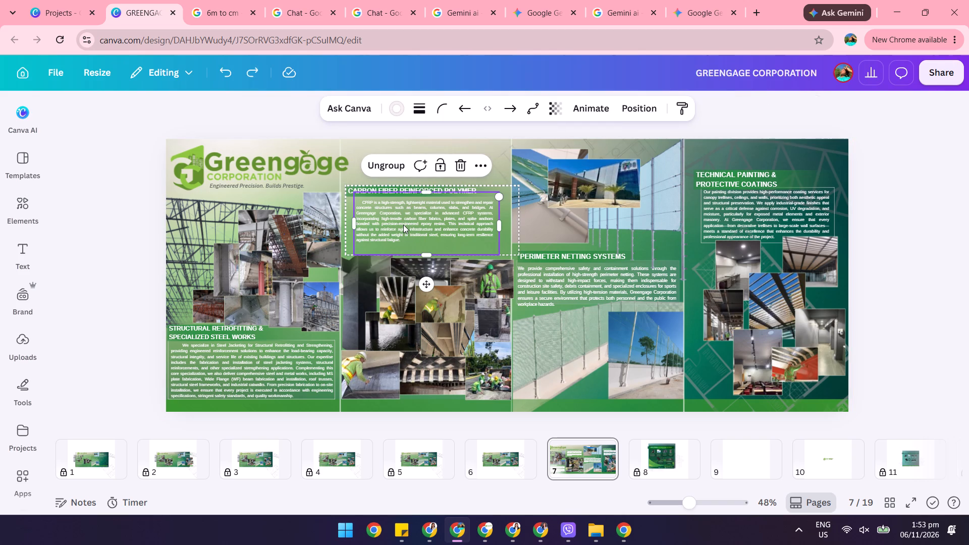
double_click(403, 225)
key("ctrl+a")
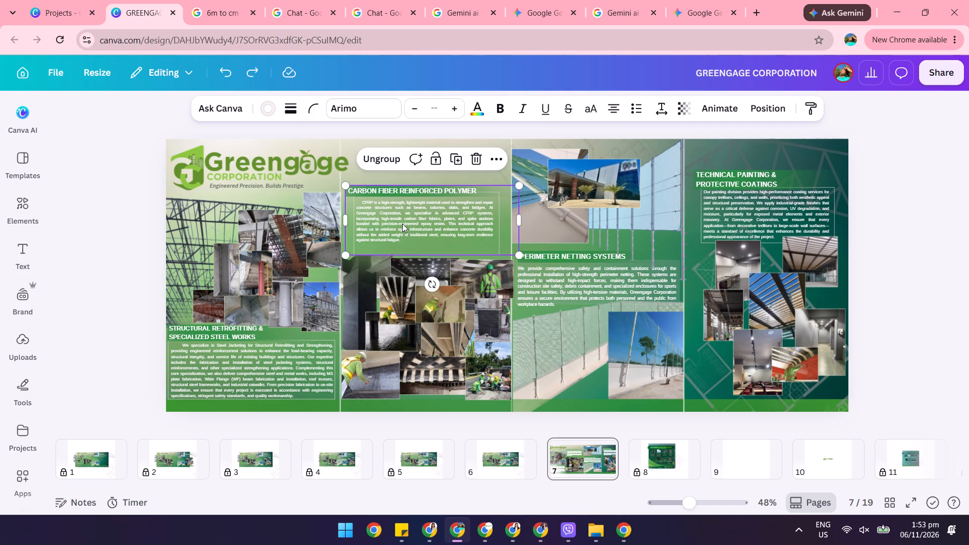
Ungroup the Carbon Fiber Reinforced Polymer text block on page 7 and copy its whole CFRP paragraph.
left_click(393, 154)
triple_click(395, 220)
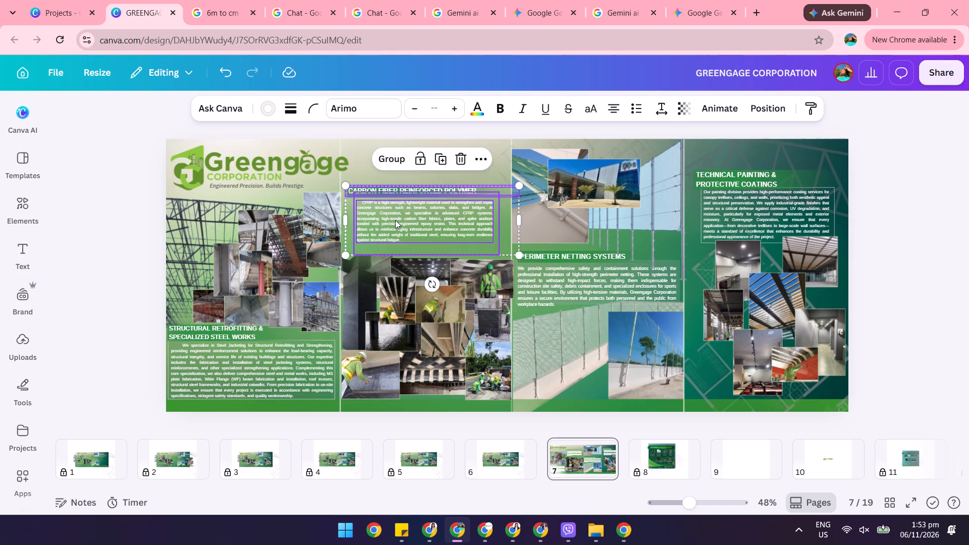
left_click(395, 220)
key("ctrl+a")
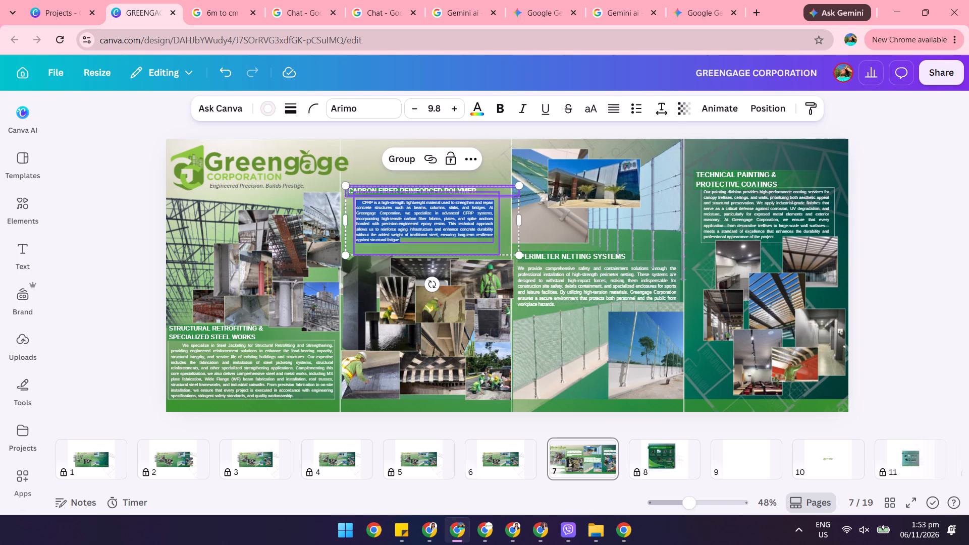
key("ctrl+c")
Paste the CFRP paragraph into the sticky note below the Carbon Fiber Reinforced Polymer heading, separated from it by one blank line.
left_click(411, 535)
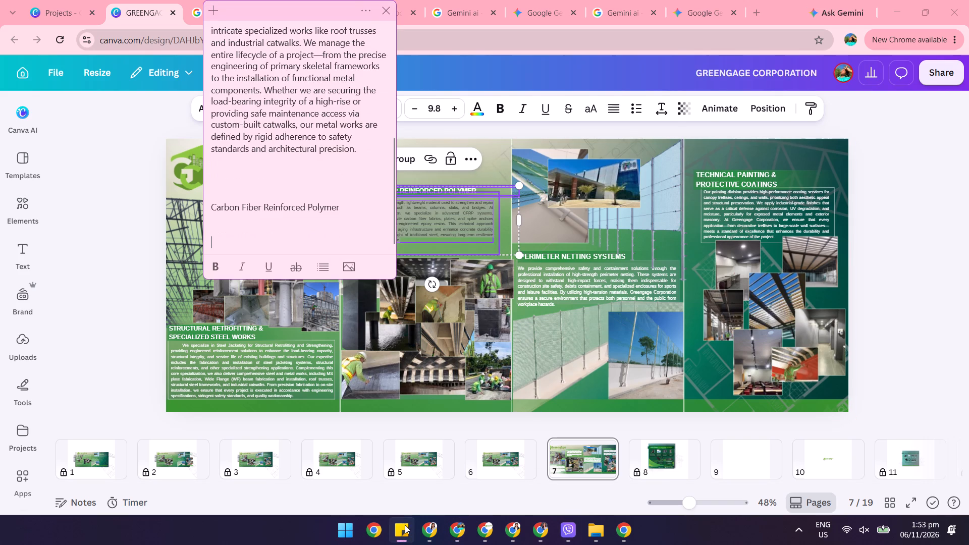
key("ctrl+v")
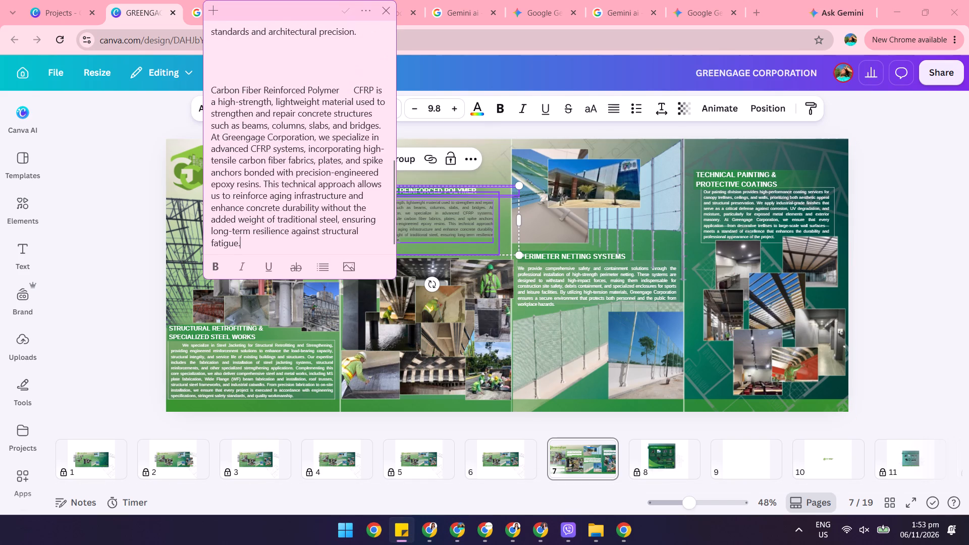
left_click(350, 88)
key("shift+Return")
key("shift+Return")
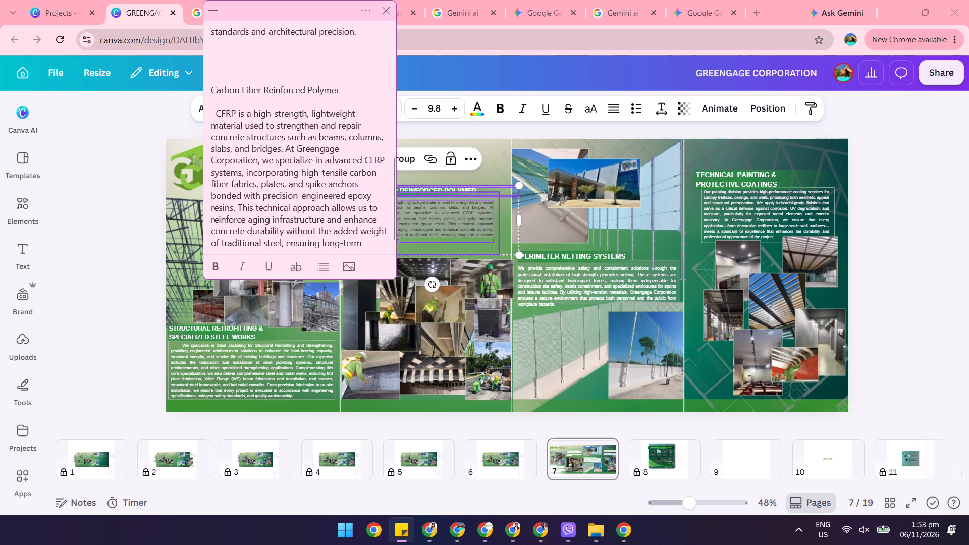
left_click_drag(210, 91, 367, 283)
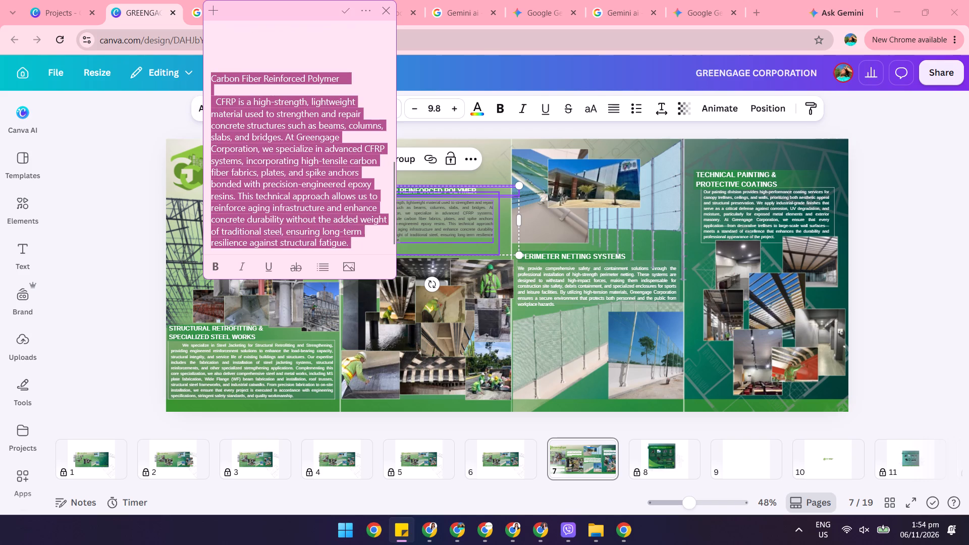
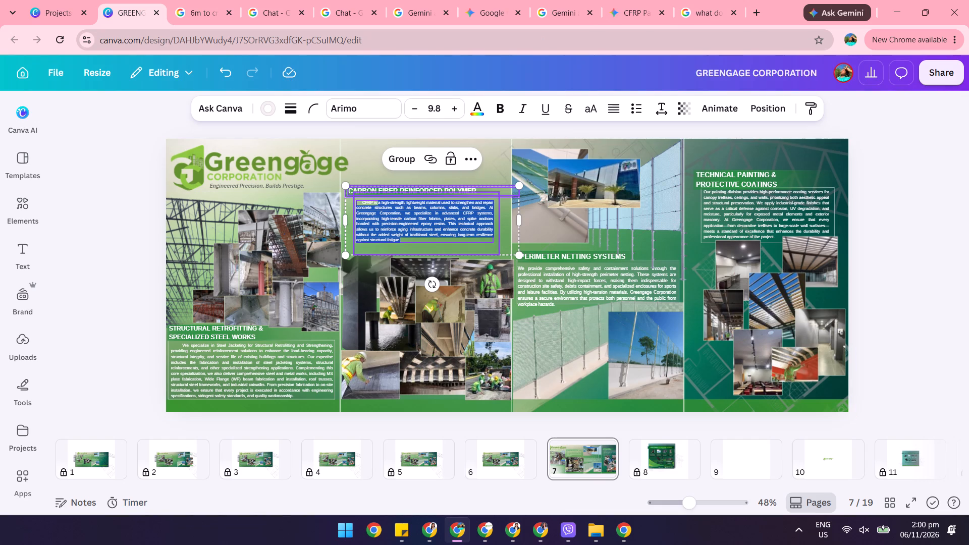
key("BackSpace")
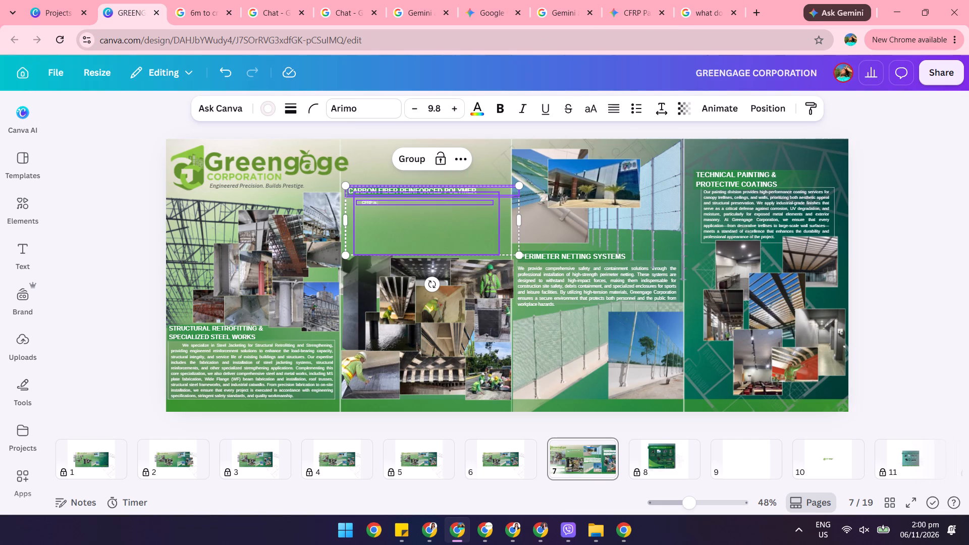
key("ctrl+v")
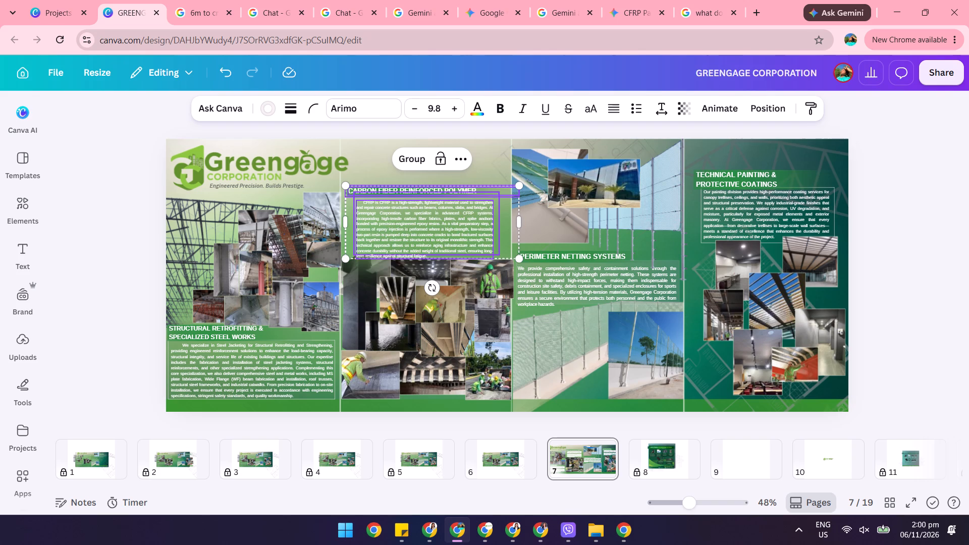
Delete the duplicated "CFRP is" at the start of the carbon fiber paragraph on page 7.
left_click(379, 203)
key("BackSpace")
key("BackSpace")
key("BackSpace")
key("BackSpace")
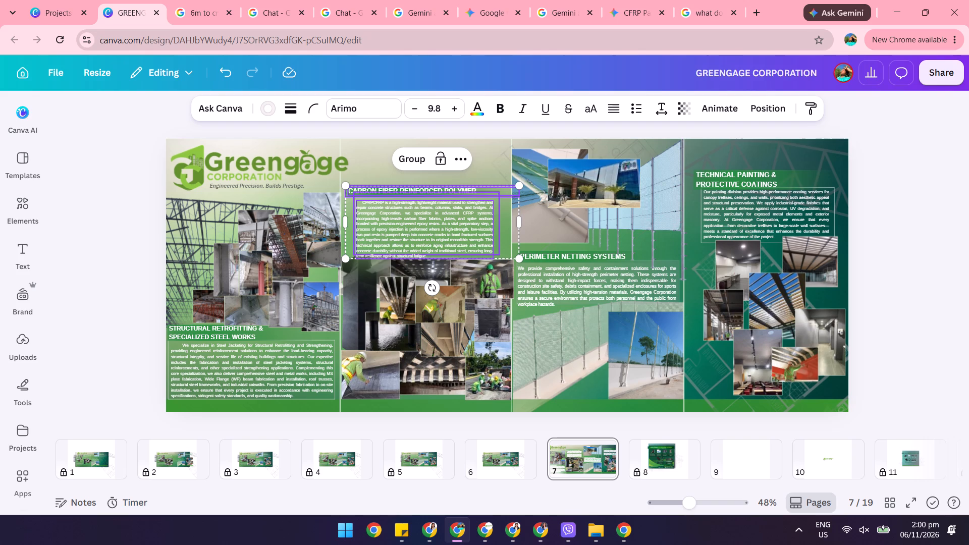
key("BackSpace")
key("BackSpace")
key("BackSpace")
key("BackSpace")
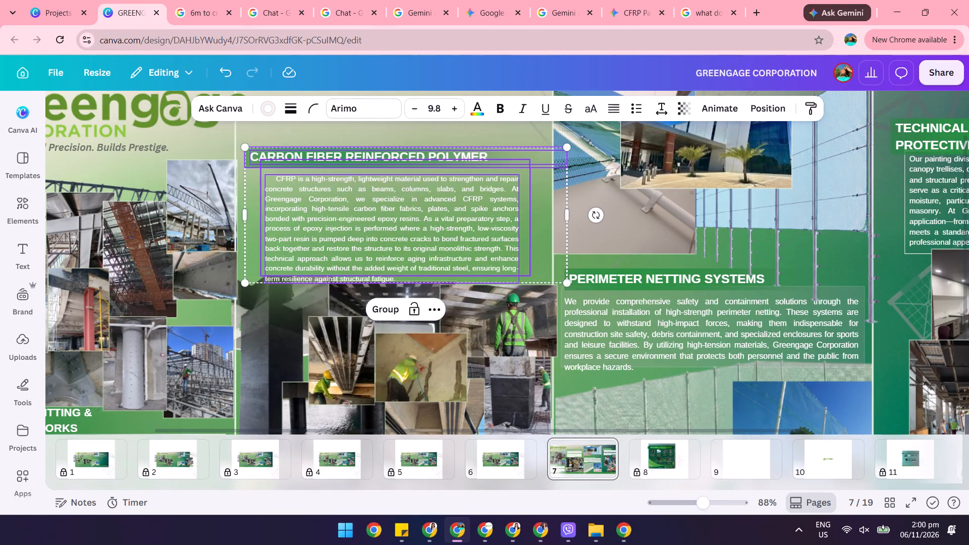
Move the carbon fiber paragraph up so its last line sits inside the border beneath the heading.
left_click_drag(409, 219, 409, 211)
left_click(542, 260)
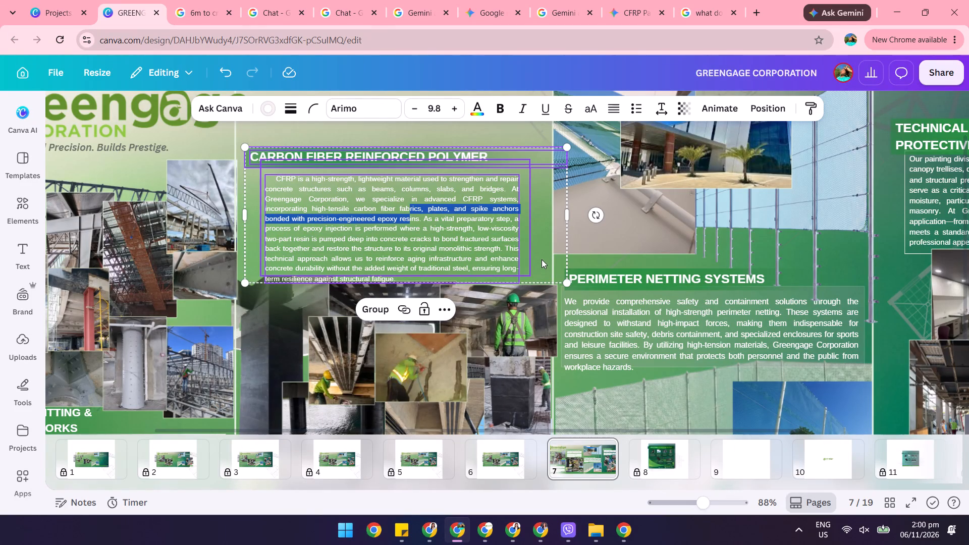
left_click(462, 250)
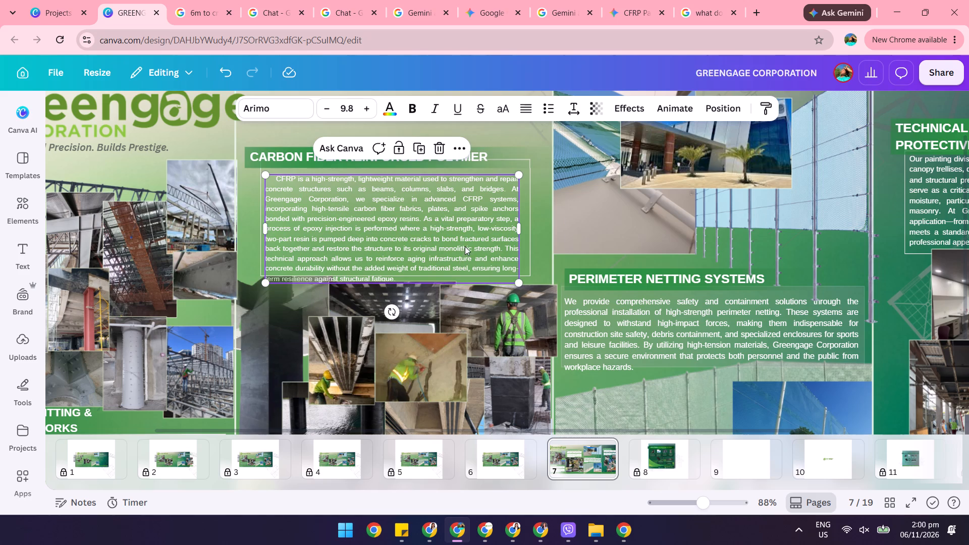
left_click_drag(458, 220, 460, 212)
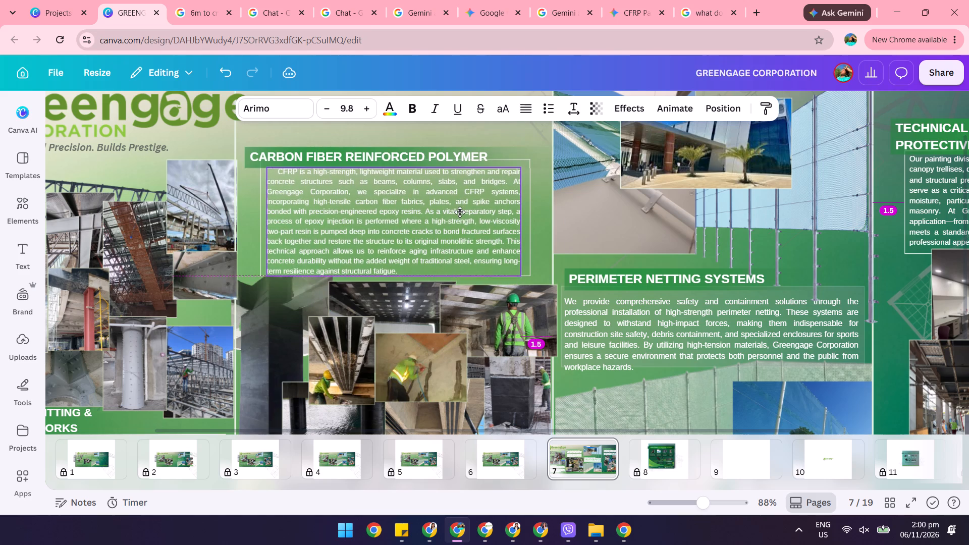
left_click_drag(460, 212, 457, 209)
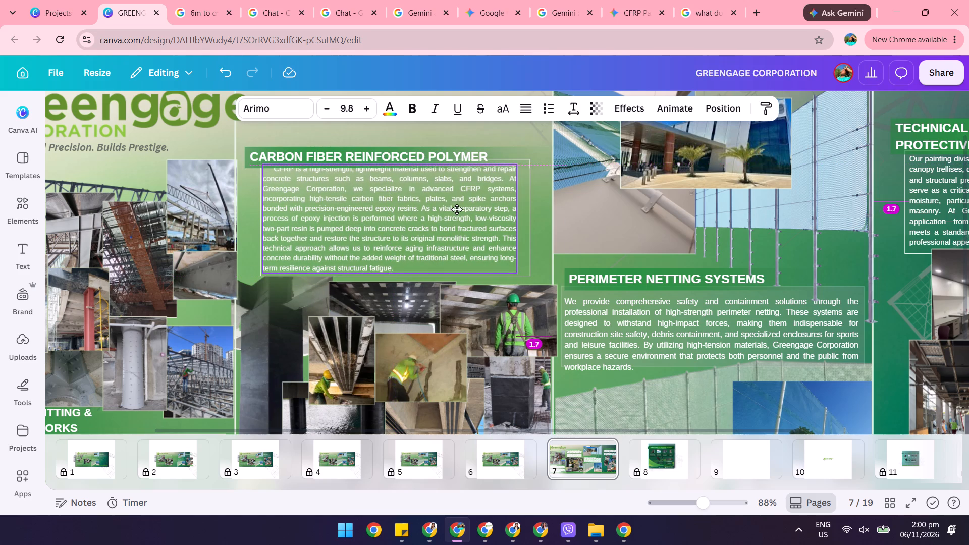
left_click_drag(457, 209, 461, 211)
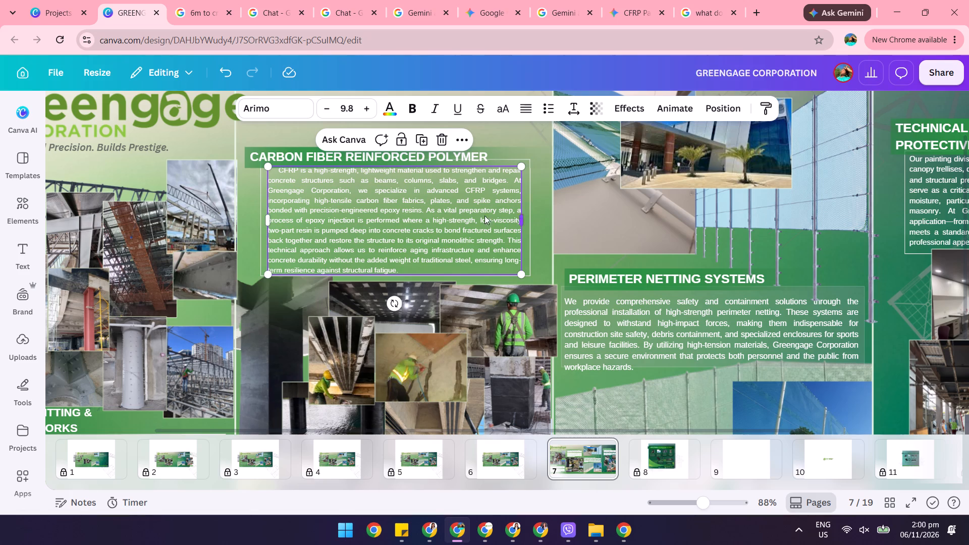
Widen the border around the carbon fiber paragraph by moving its right and left edges outward.
left_click(259, 199)
left_click(259, 199)
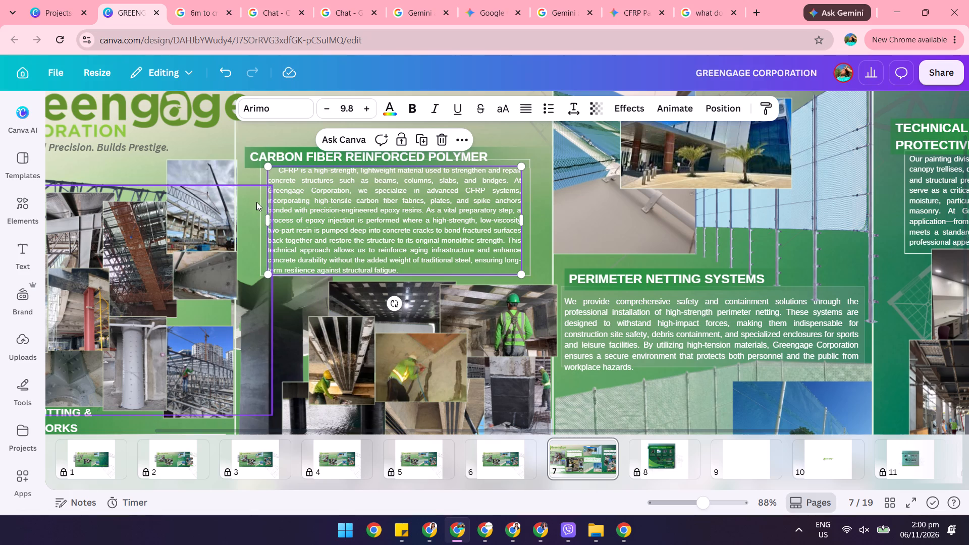
left_click(531, 209)
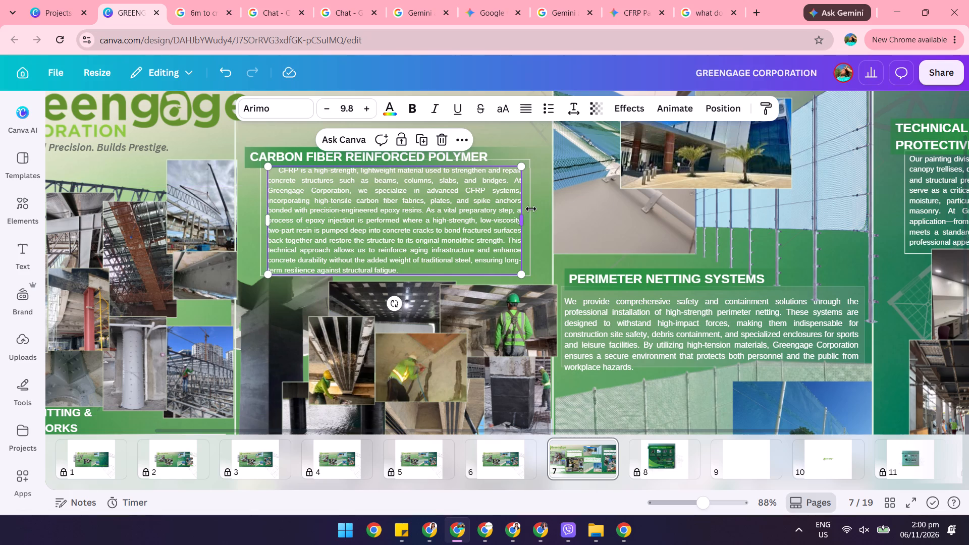
left_click(534, 213)
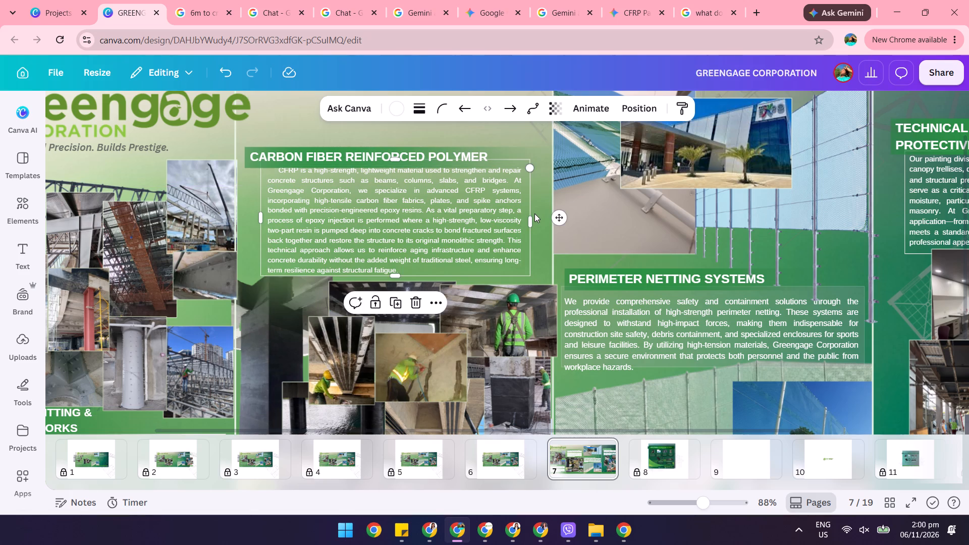
left_click_drag(529, 218, 536, 218)
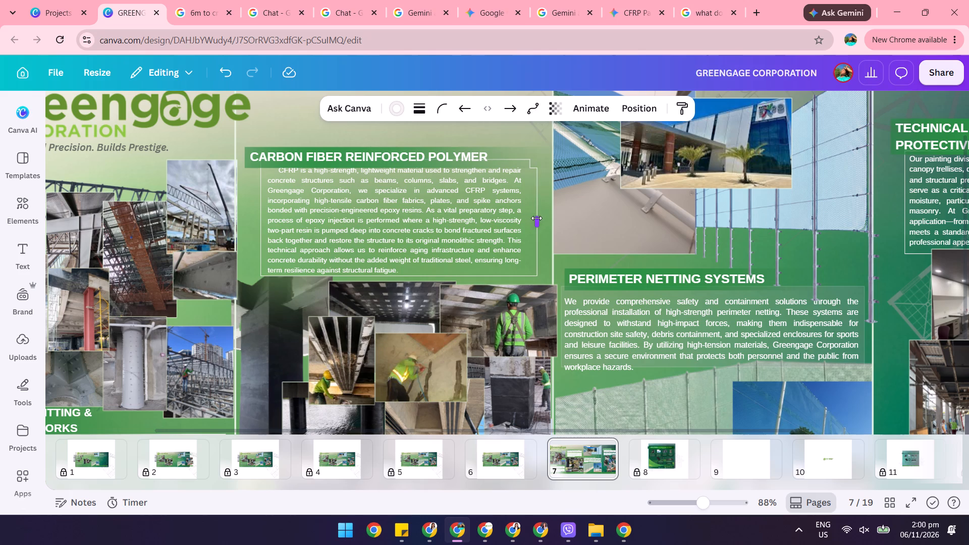
left_click_drag(536, 218, 540, 217)
left_click_drag(540, 217, 539, 217)
left_click_drag(260, 215, 251, 215)
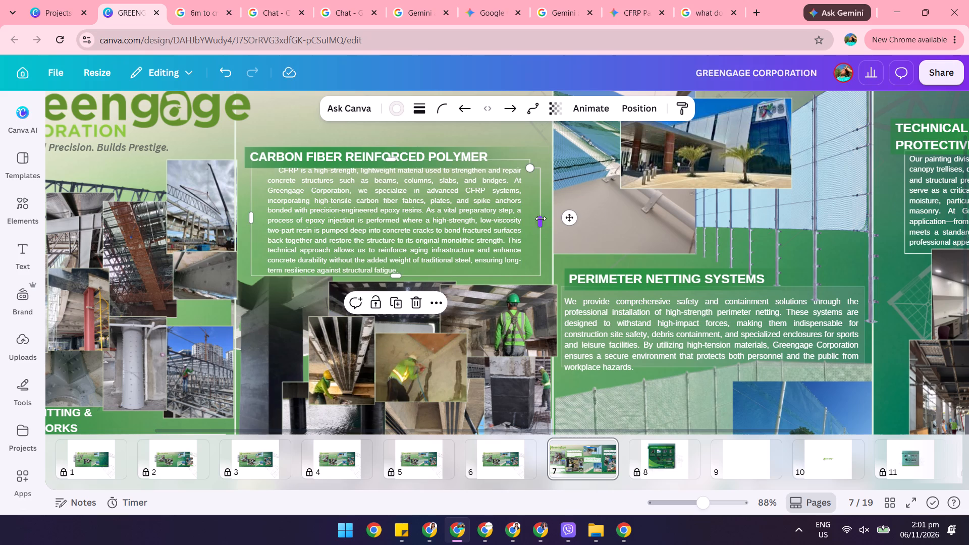
left_click(541, 219)
Widen the carbon fiber paragraph's text box to about 12.8 and reposition it evenly inside the enlarged border.
scroll(530, 161, "up", 3)
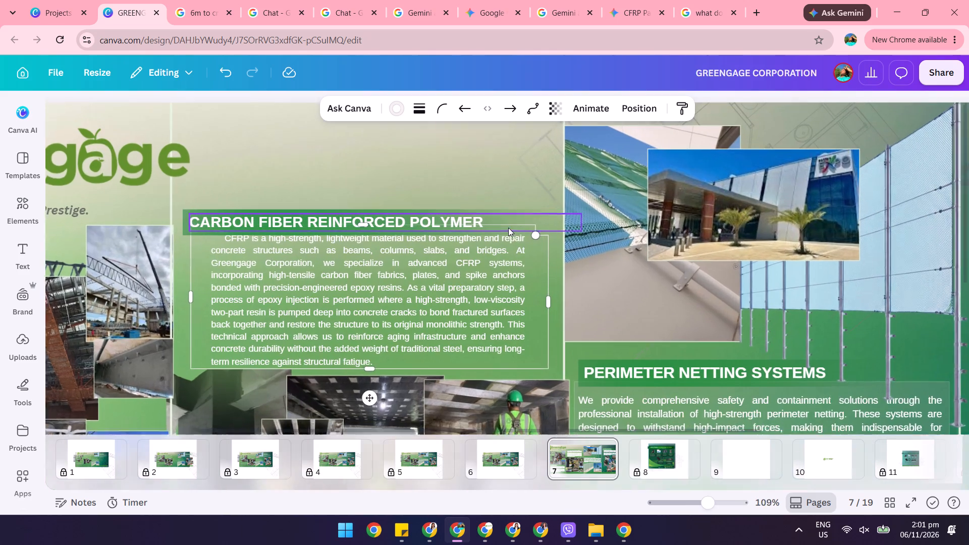
left_click(485, 267)
left_click_drag(525, 305, 526, 305)
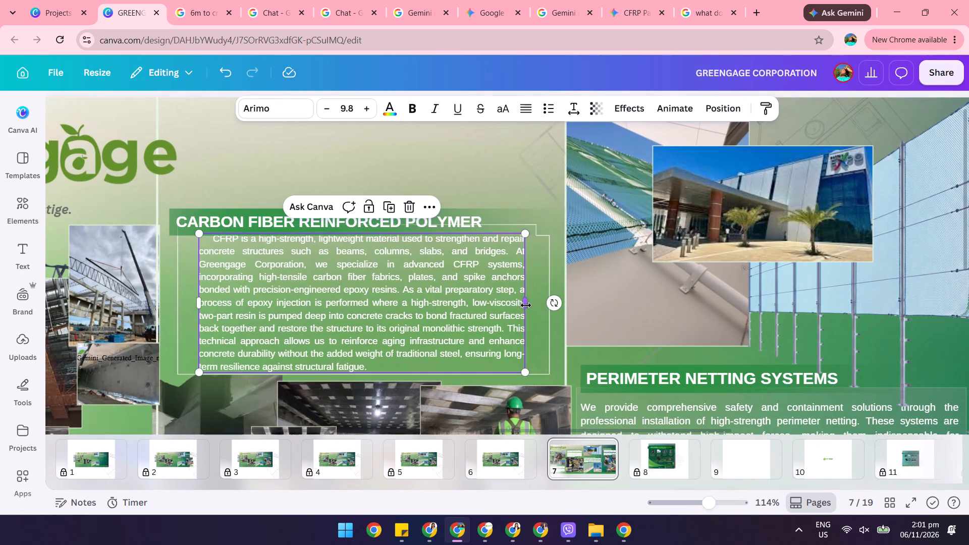
left_click_drag(526, 305, 539, 302)
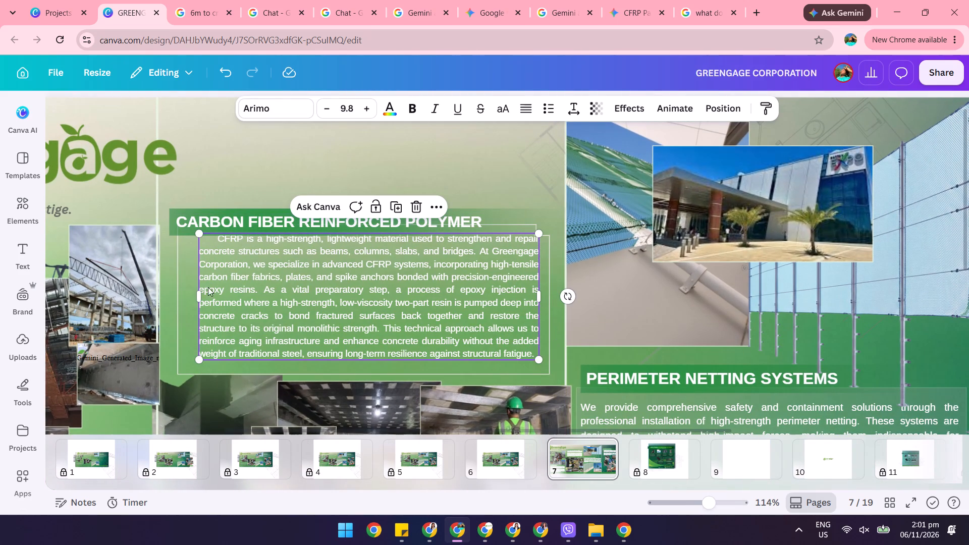
left_click_drag(196, 294, 190, 294)
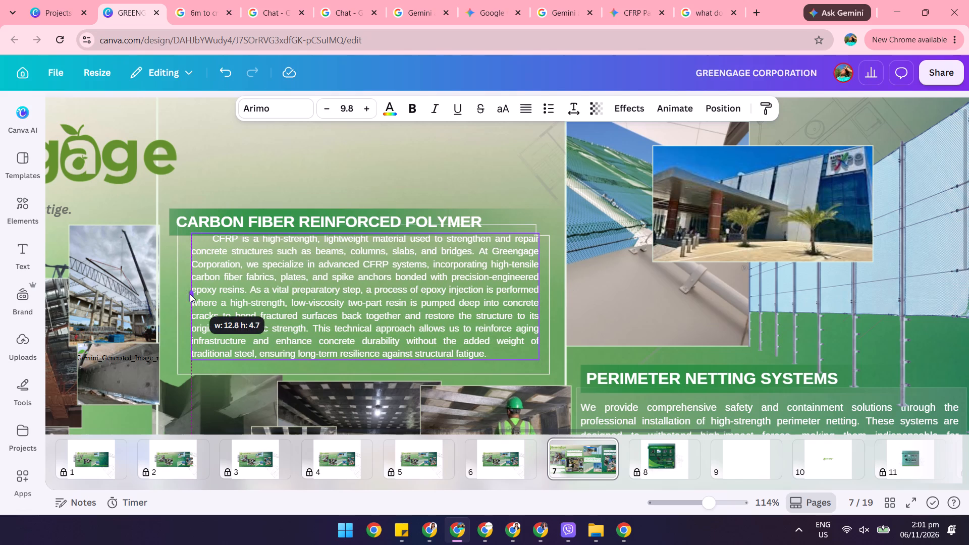
left_click_drag(190, 294, 187, 294)
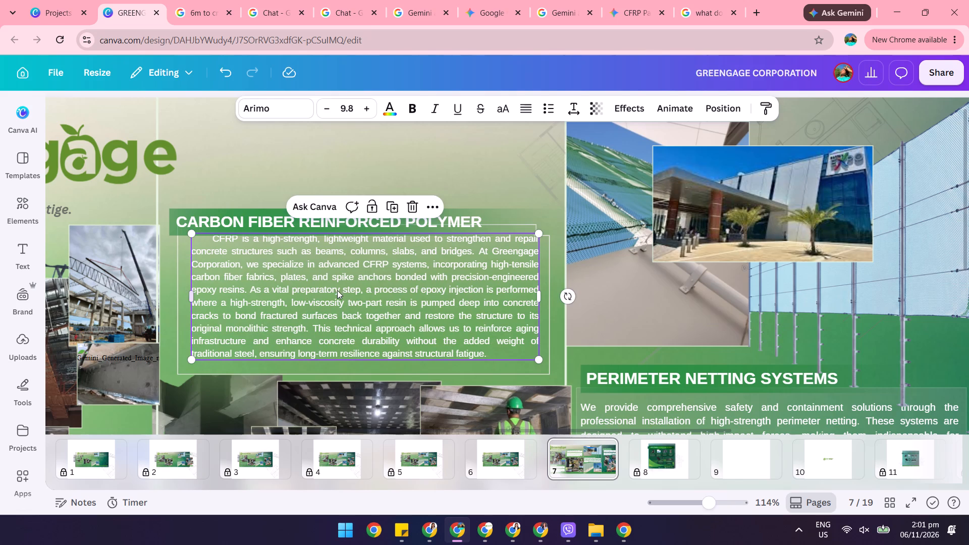
left_click_drag(339, 286, 338, 292)
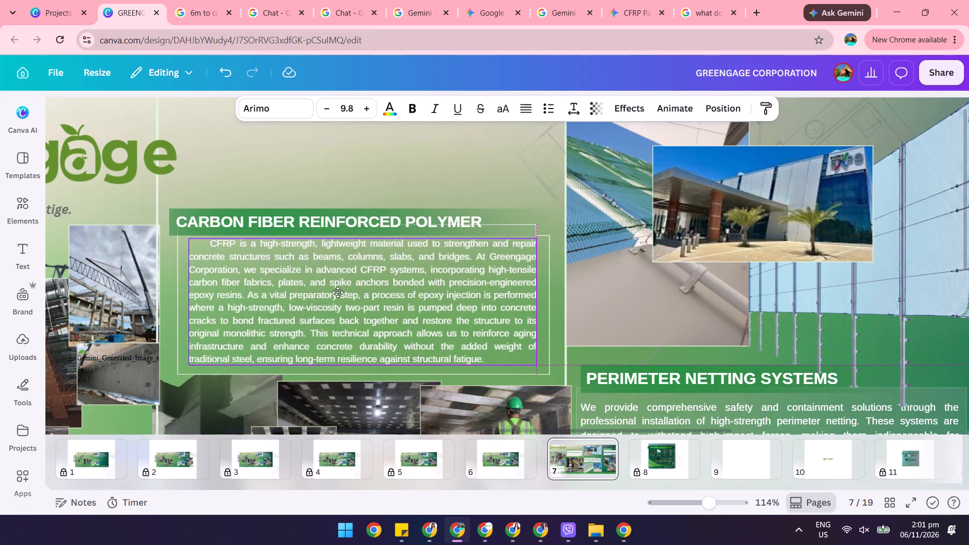
left_click_drag(338, 292, 337, 293)
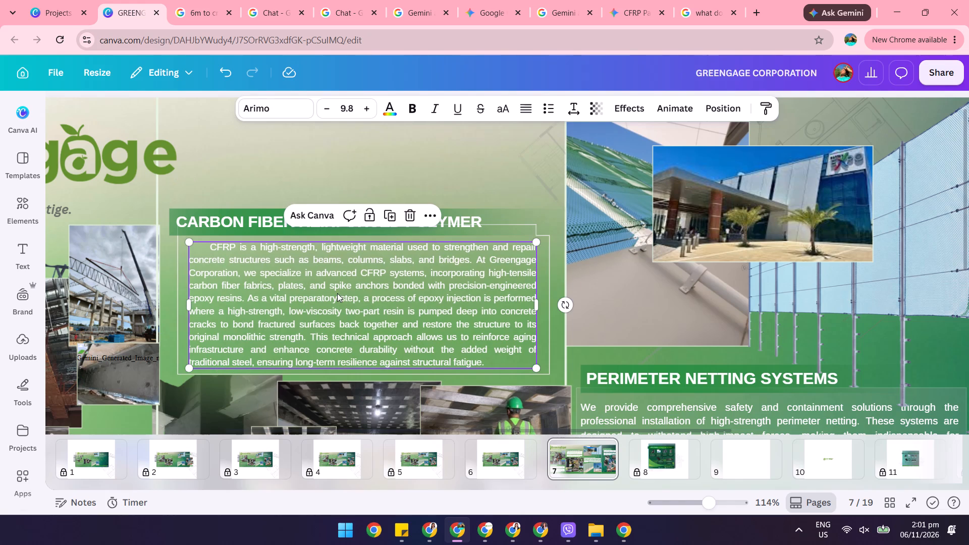
Align the short upper-right segment of the carbon fiber paragraph's border with the border's right edge.
left_click(545, 243)
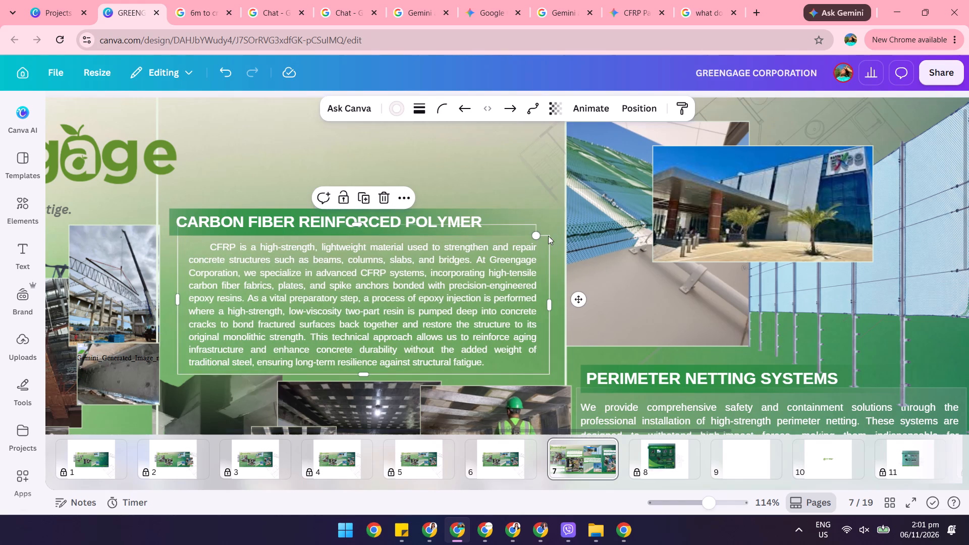
left_click(548, 240)
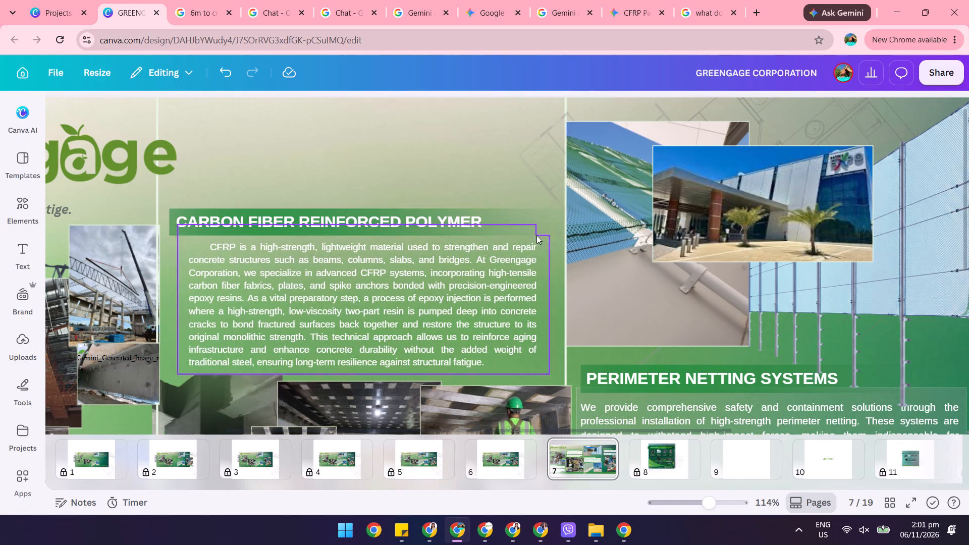
left_click(537, 235)
left_click_drag(535, 236, 539, 236)
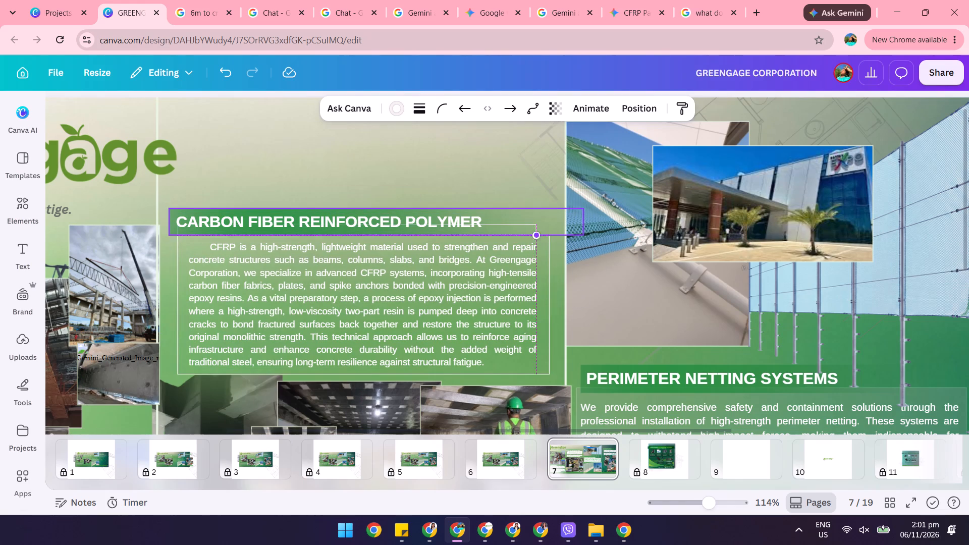
left_click_drag(539, 236, 549, 236)
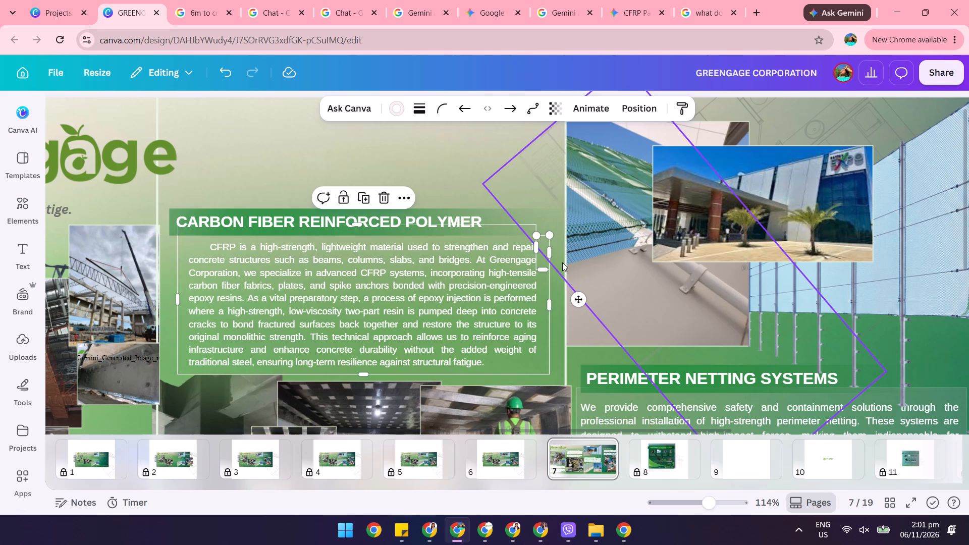
left_click(563, 245)
scroll(547, 241, "up", 2)
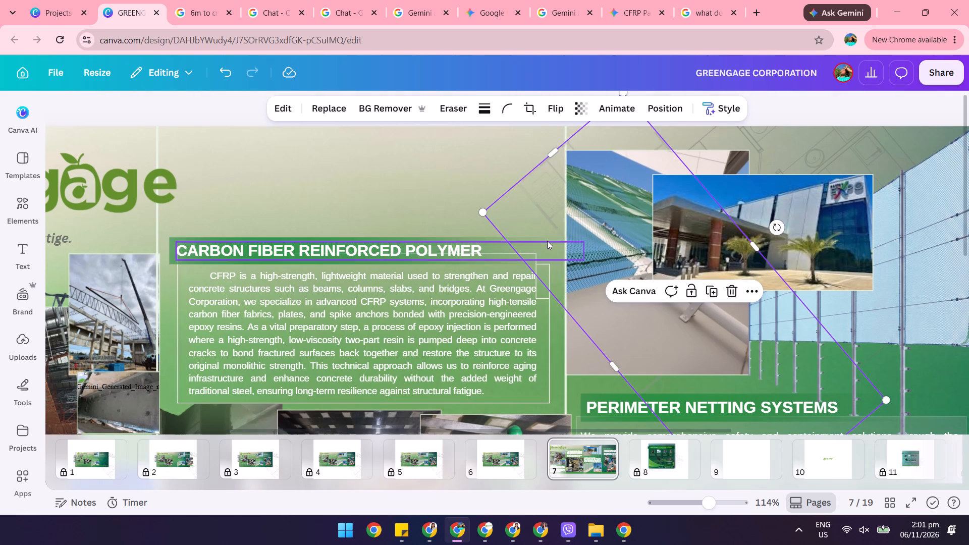
left_click(534, 279)
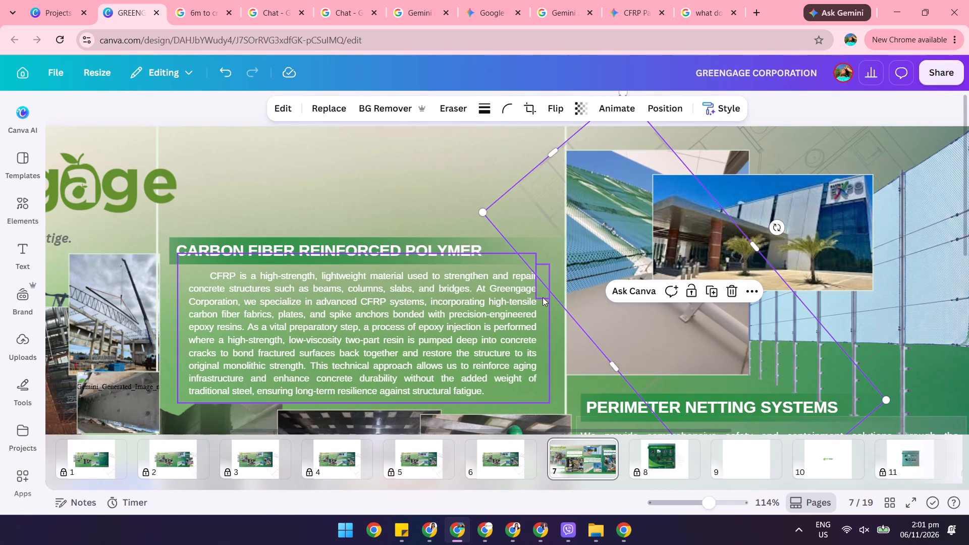
left_click(543, 297)
left_click_drag(536, 275, 546, 274)
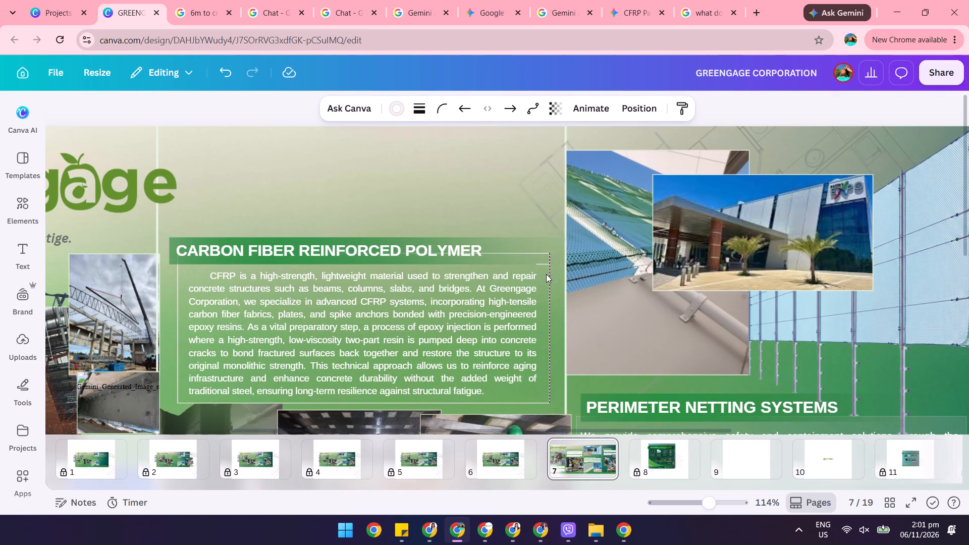
left_click_drag(546, 274, 547, 274)
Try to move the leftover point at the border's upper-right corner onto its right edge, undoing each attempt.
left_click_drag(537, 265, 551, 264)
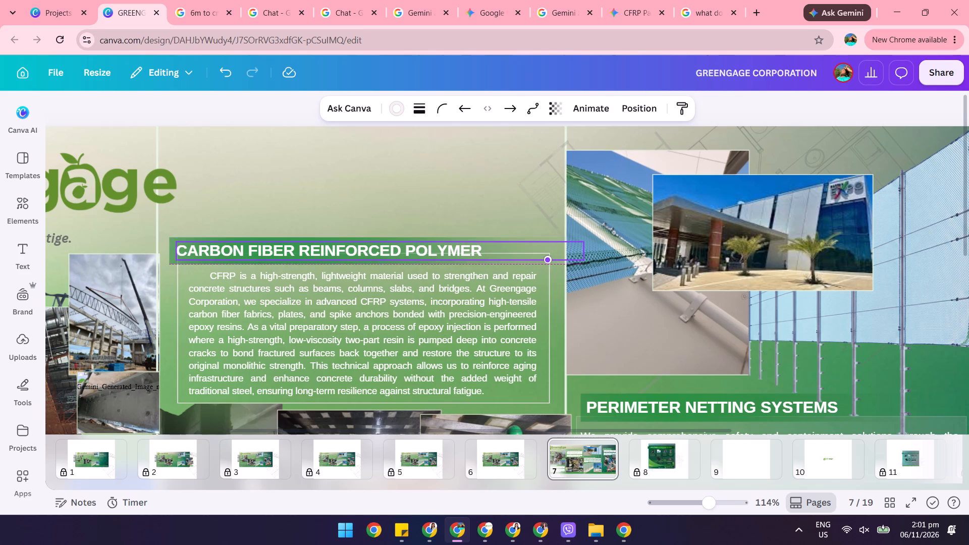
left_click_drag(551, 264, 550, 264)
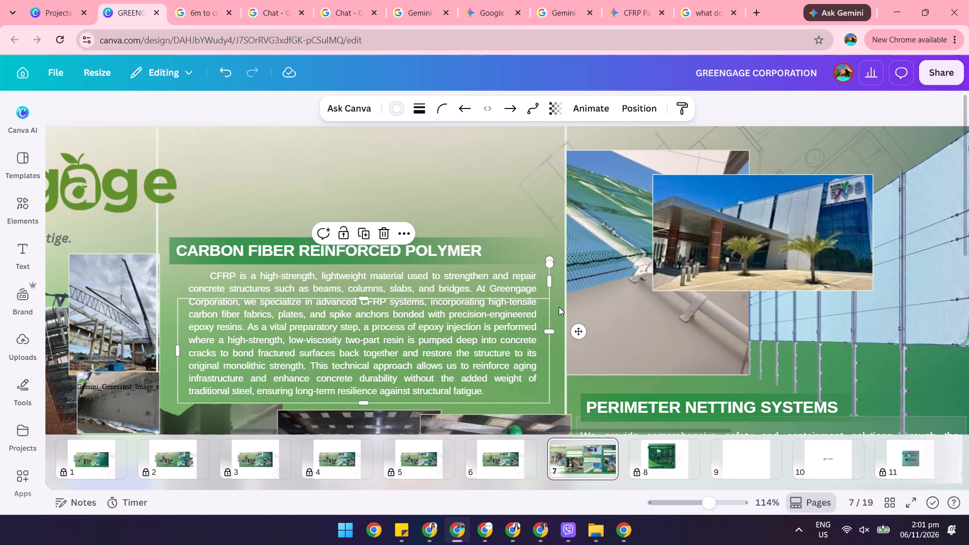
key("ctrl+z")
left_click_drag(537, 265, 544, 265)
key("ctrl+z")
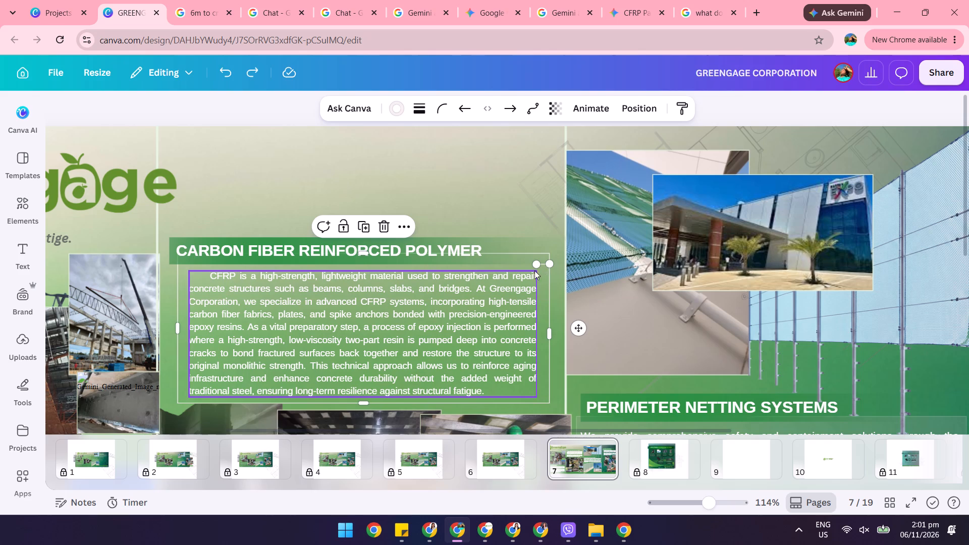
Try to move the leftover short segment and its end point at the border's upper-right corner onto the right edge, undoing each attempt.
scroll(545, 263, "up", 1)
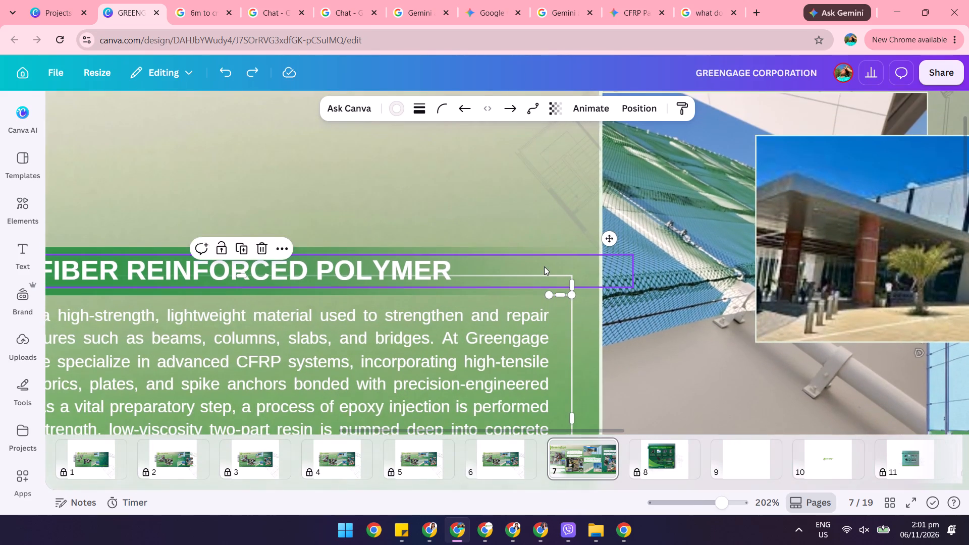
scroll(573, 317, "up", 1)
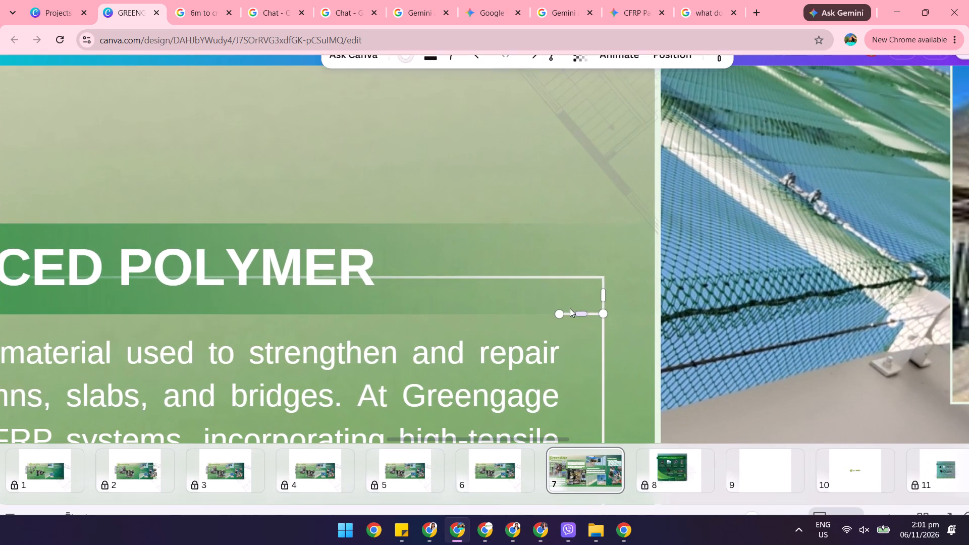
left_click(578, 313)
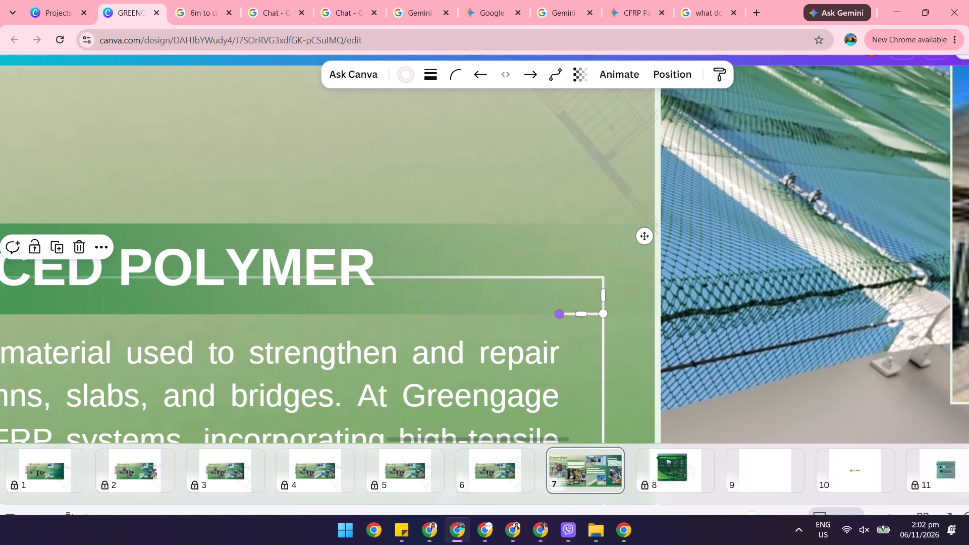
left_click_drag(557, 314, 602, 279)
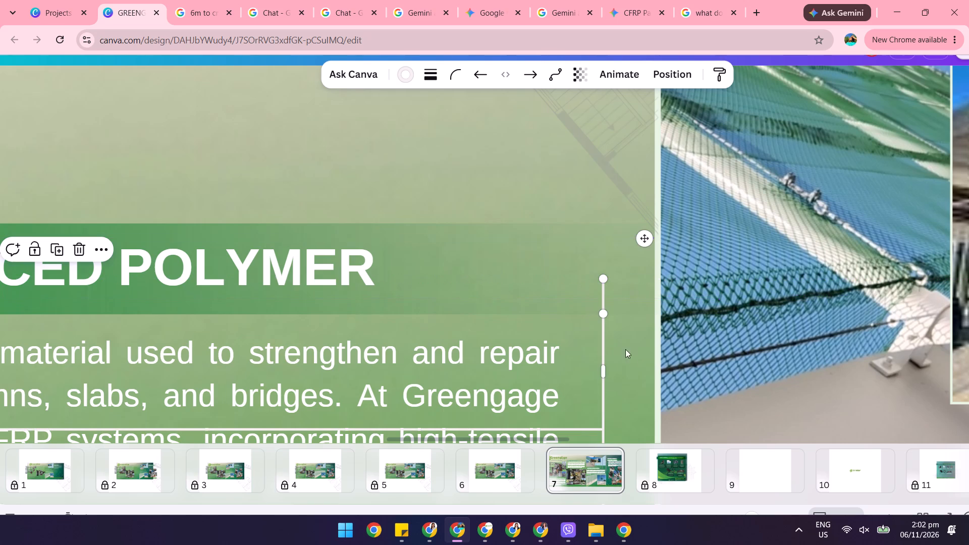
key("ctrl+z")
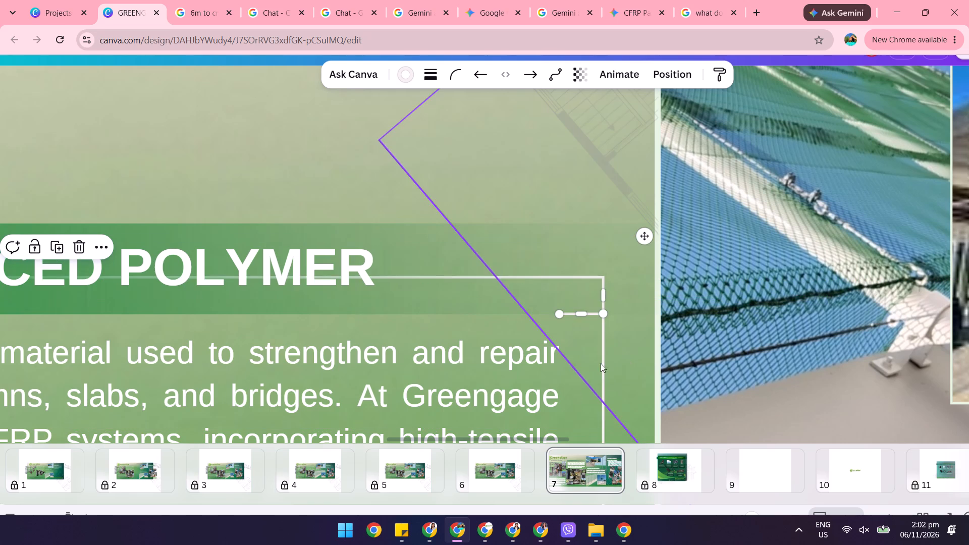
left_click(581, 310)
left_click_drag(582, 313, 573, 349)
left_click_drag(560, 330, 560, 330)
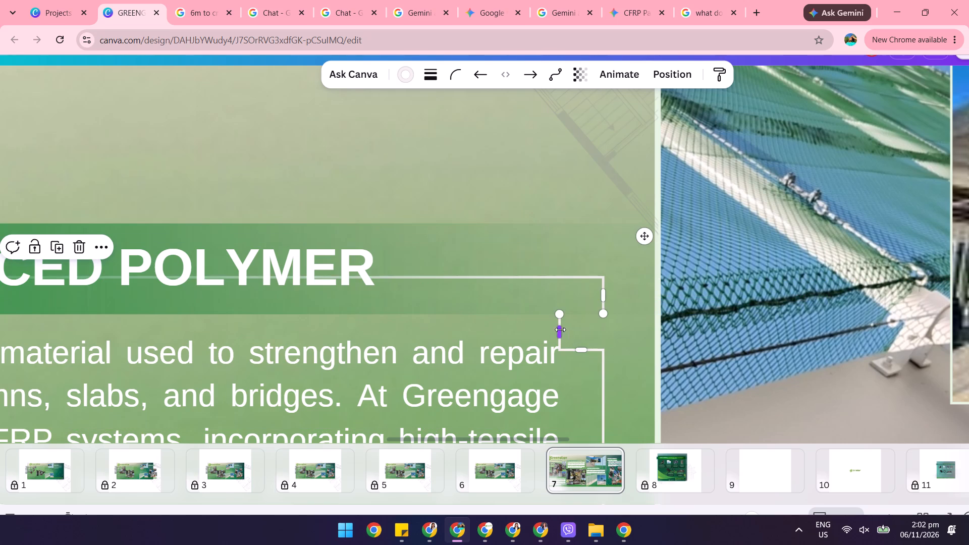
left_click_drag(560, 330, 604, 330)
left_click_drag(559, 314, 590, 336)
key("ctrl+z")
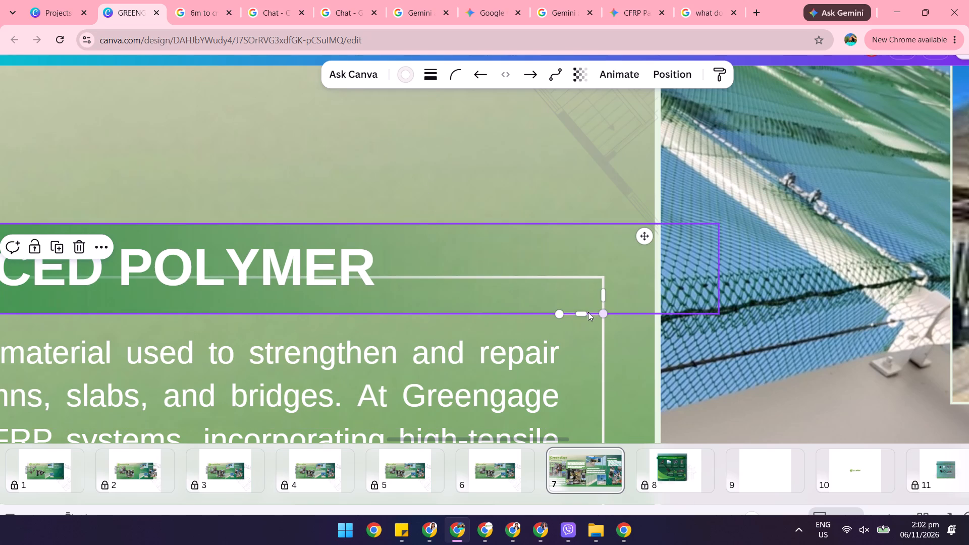
Close the border's upper-right corner by extending one end point down its right edge and bringing the other onto that edge.
left_click(588, 312)
left_click(576, 322)
left_click(579, 313)
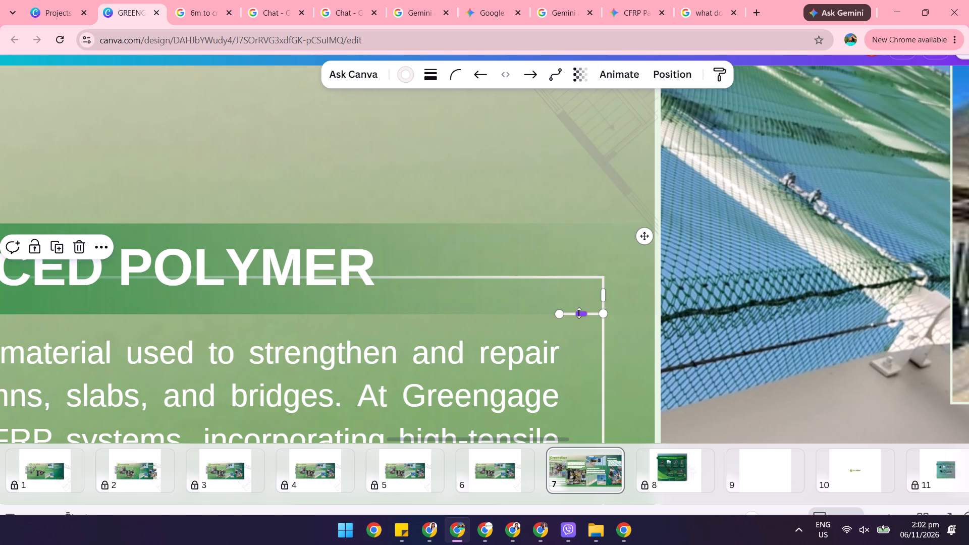
left_click_drag(602, 317, 600, 334)
left_click_drag(556, 314, 598, 314)
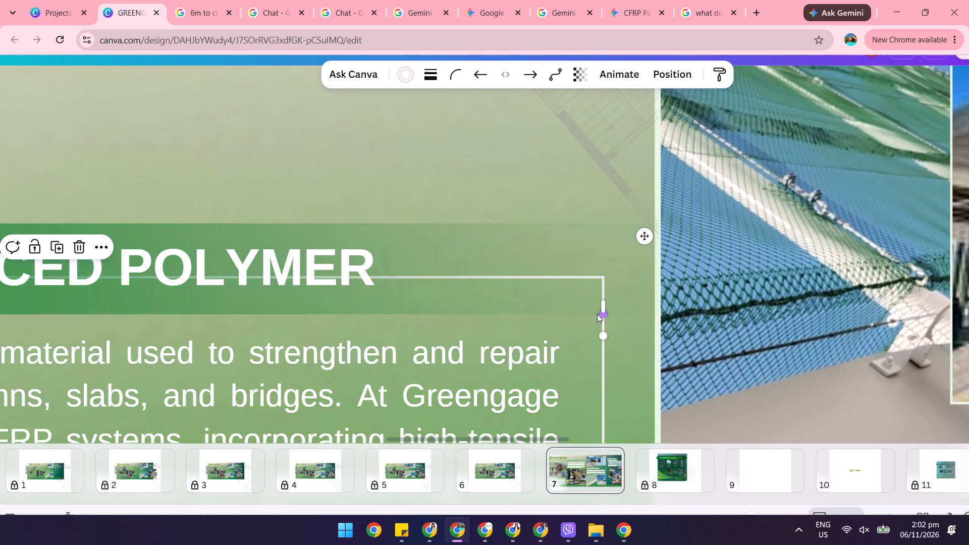
key("Escape")
Resize the photo of the yellow-vested worker at the wall below the carbon fiber paragraph to about 4.1 by 3 and shift it slightly right.
scroll(572, 305, "down", 10)
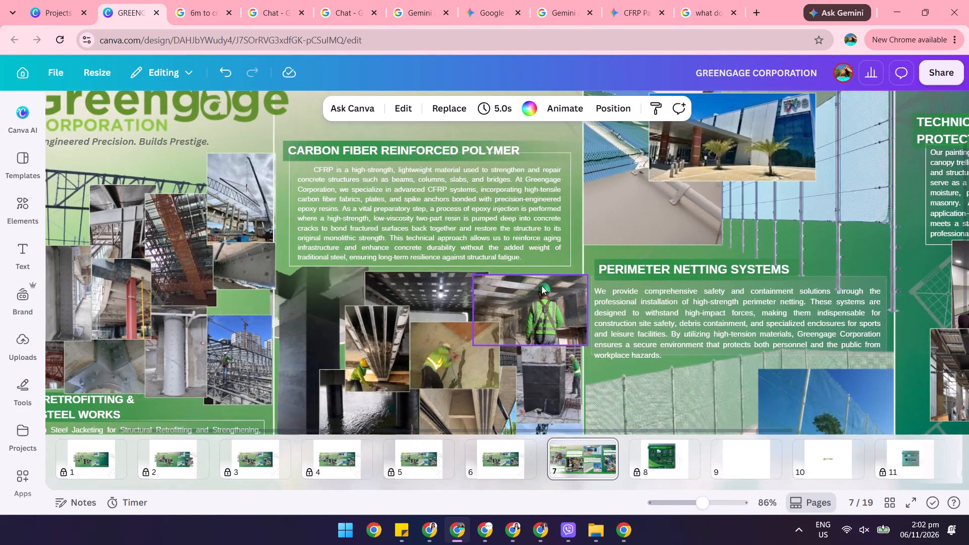
left_click(427, 356)
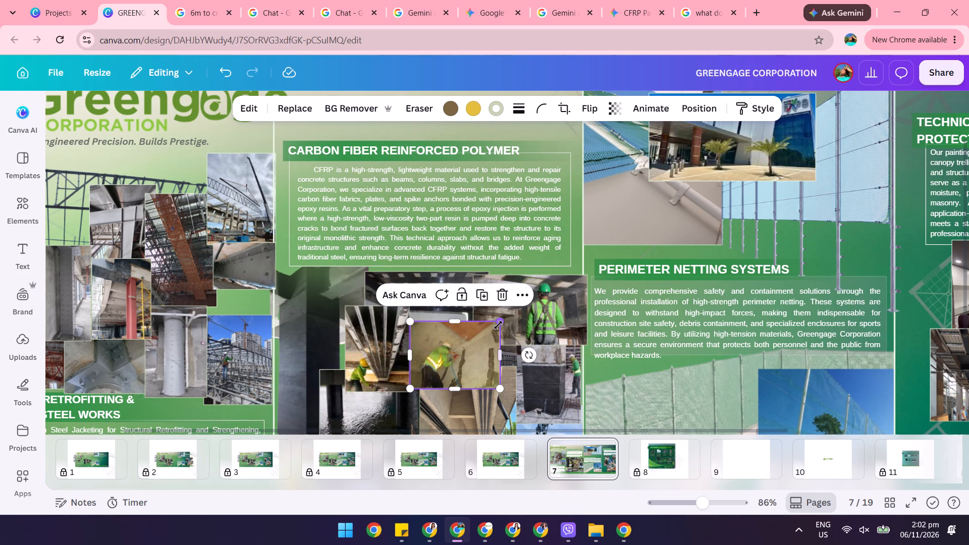
left_click_drag(498, 356, 493, 355)
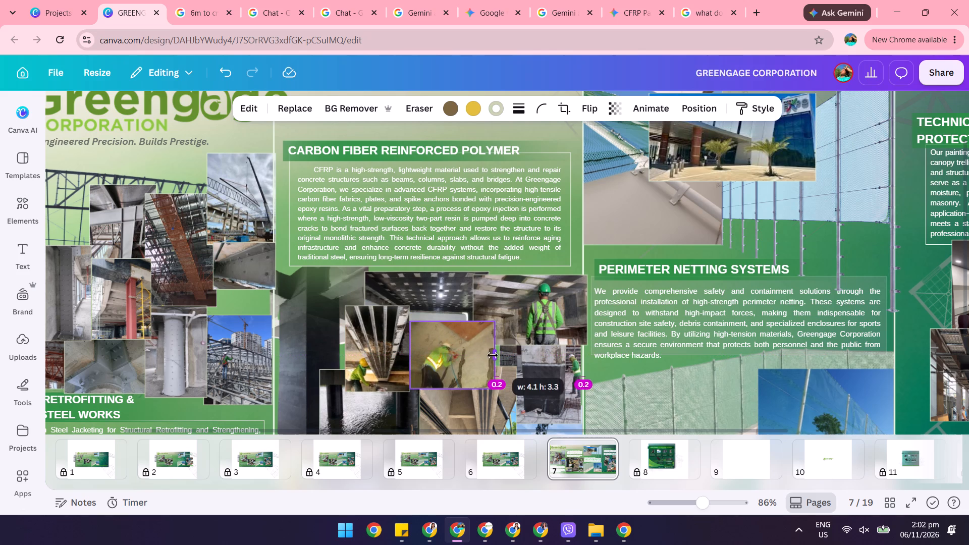
left_click_drag(493, 355, 488, 356)
left_click_drag(451, 319, 450, 325)
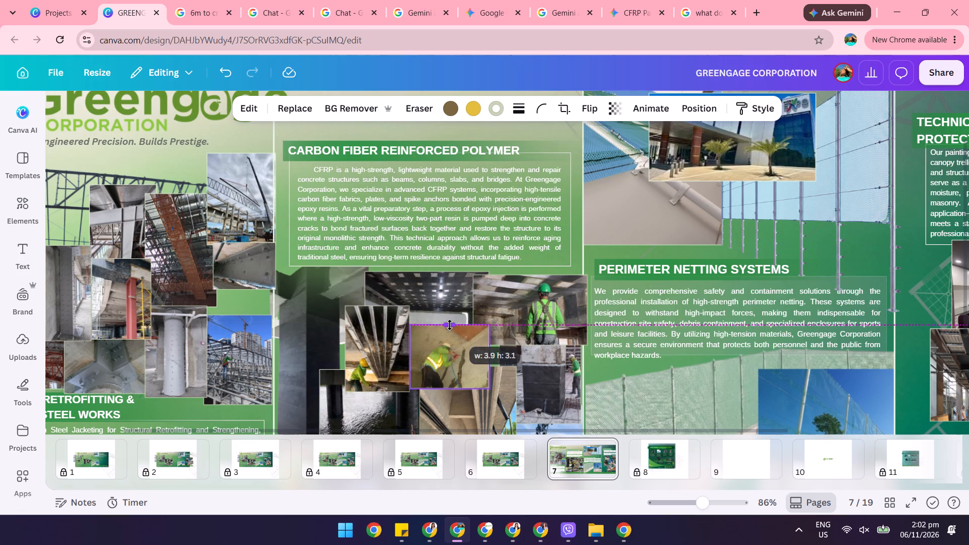
left_click_drag(450, 325, 449, 329)
left_click_drag(489, 333, 495, 330)
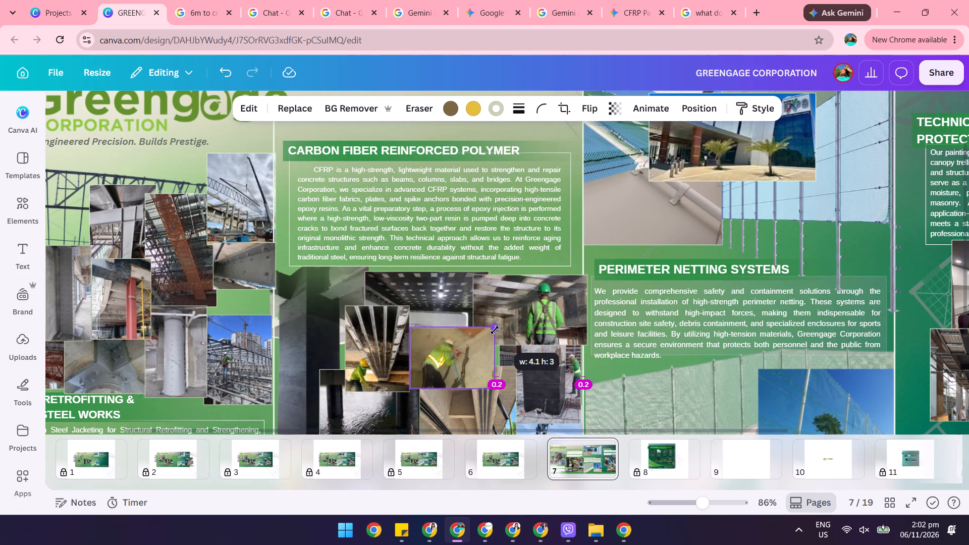
left_click_drag(495, 330, 500, 329)
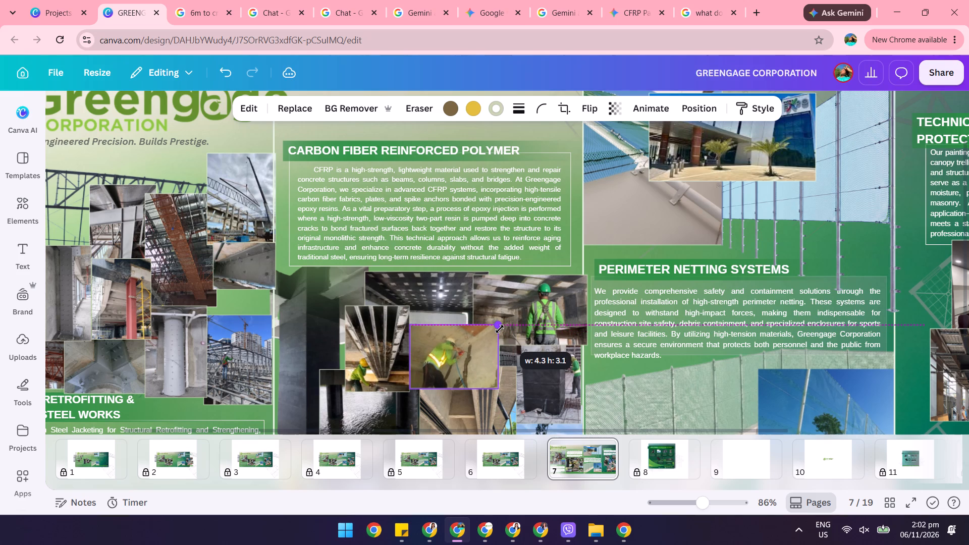
left_click_drag(500, 329, 496, 332)
left_click_drag(460, 354, 467, 351)
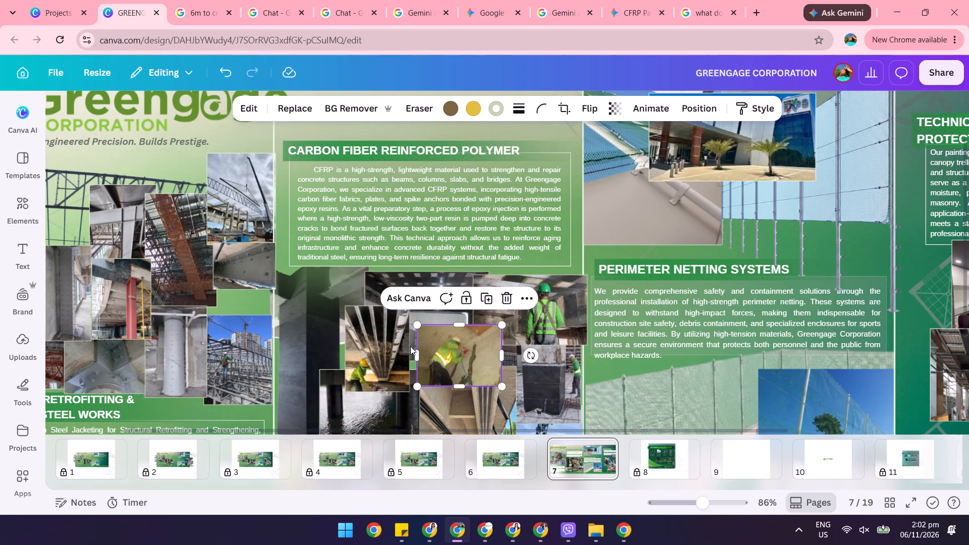
Move the ceiling-strip photo with the worker slightly right, up against the resized wall worker photo.
left_click_drag(392, 347, 399, 350)
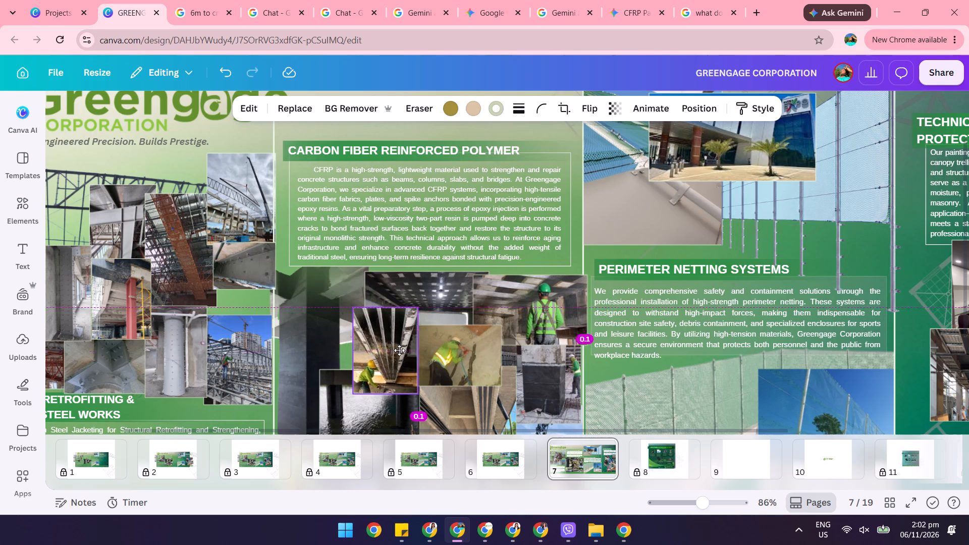
left_click_drag(399, 350, 400, 349)
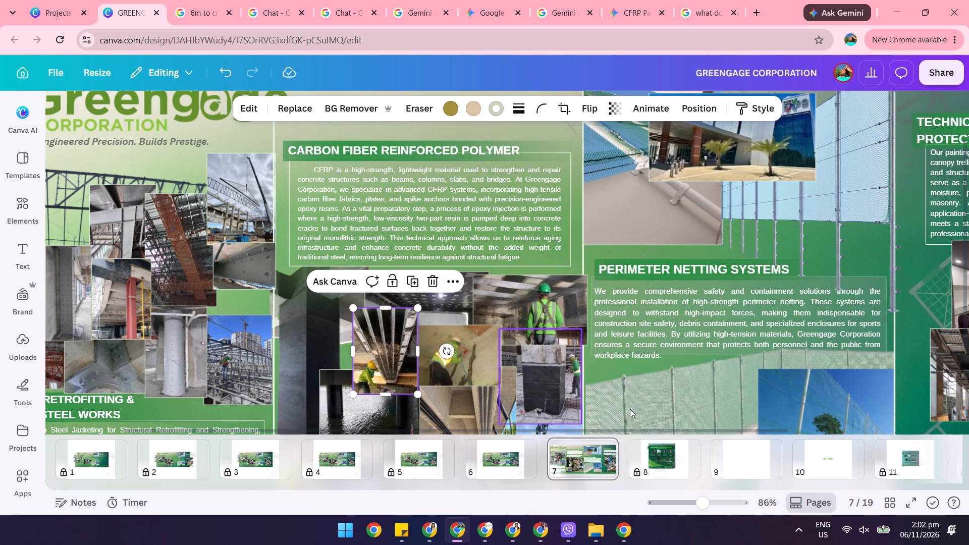
key("Escape")
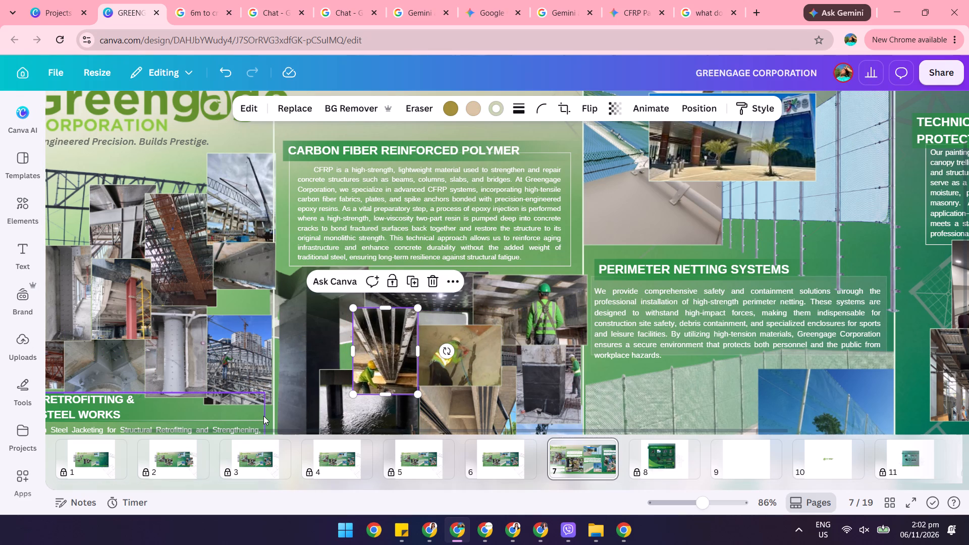
Lower the concrete beam photo beside the carbon fiber section, enlarge it to about 3.4 by 2.5, and bring the crane photo down onto it.
left_click_drag(241, 269, 241, 269)
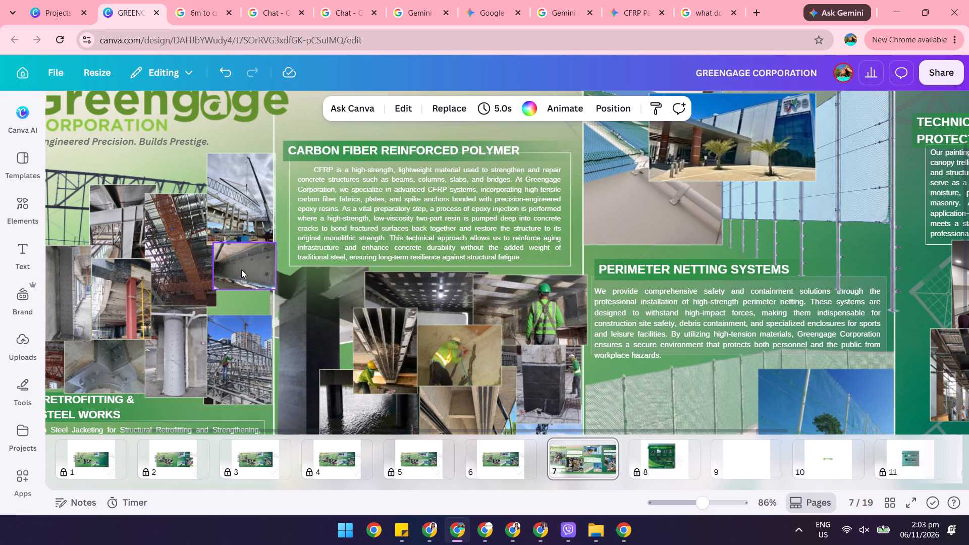
left_click_drag(241, 269, 236, 293)
left_click_drag(210, 266, 204, 261)
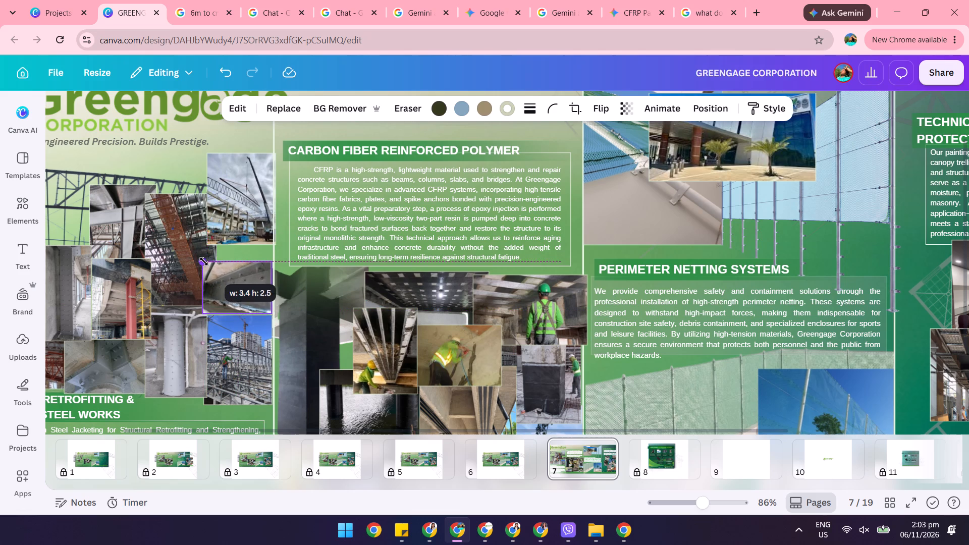
left_click_drag(245, 199, 245, 215)
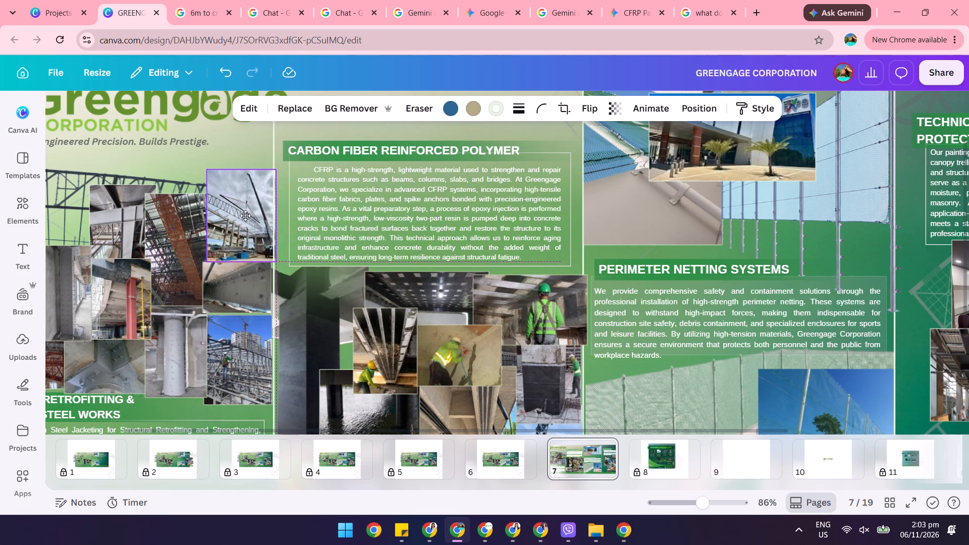
left_click_drag(245, 215, 246, 215)
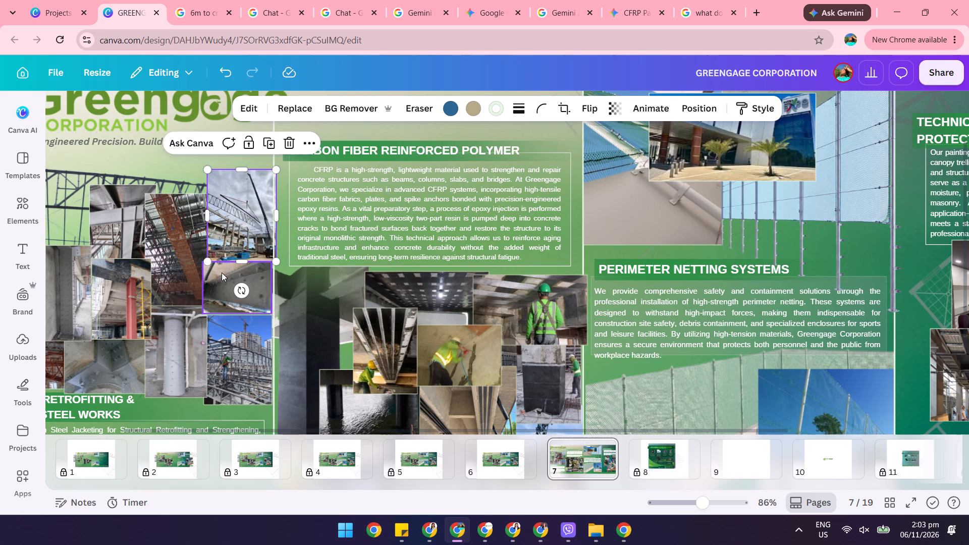
left_click(215, 305)
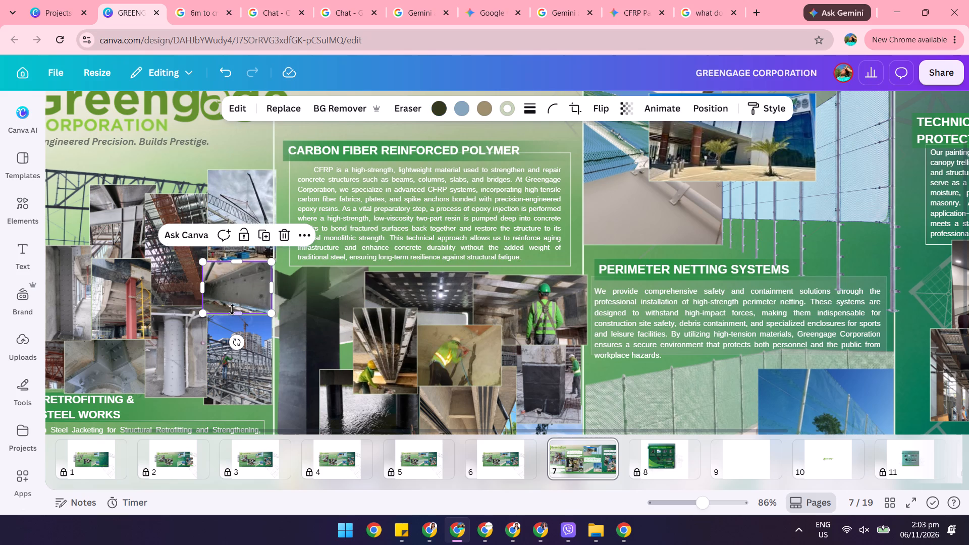
left_click(235, 311)
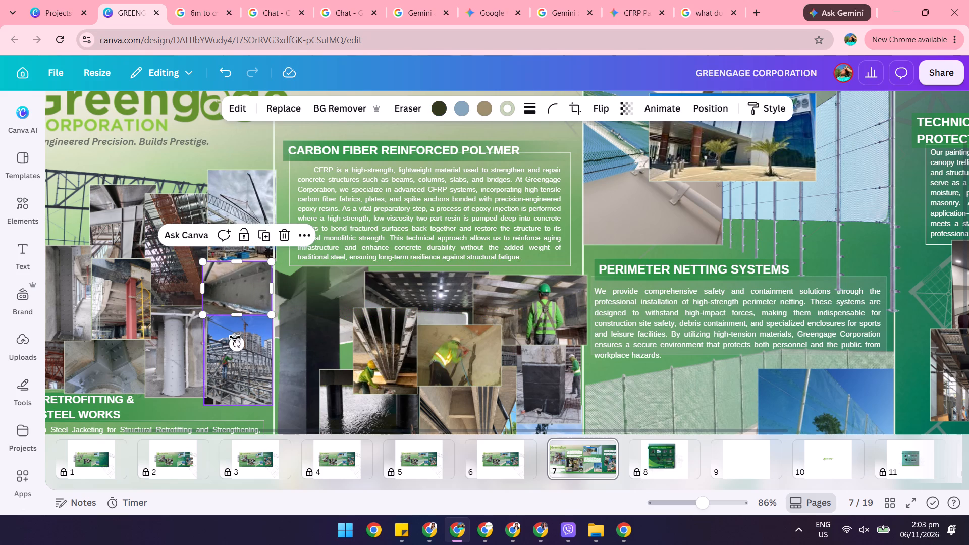
Shift the scaffolding photo slightly up and right so it meets the concrete beam photo above and the column's edge.
left_click(226, 374)
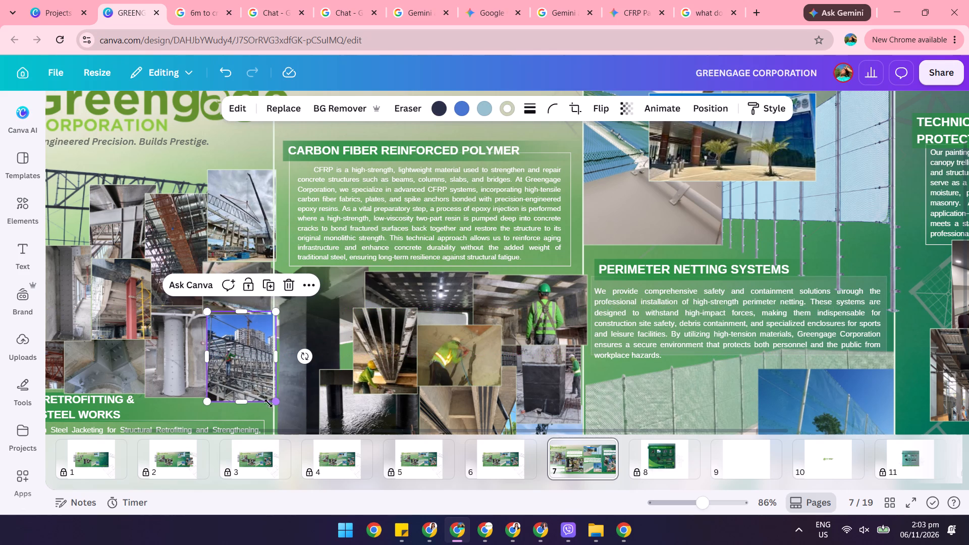
left_click(220, 415)
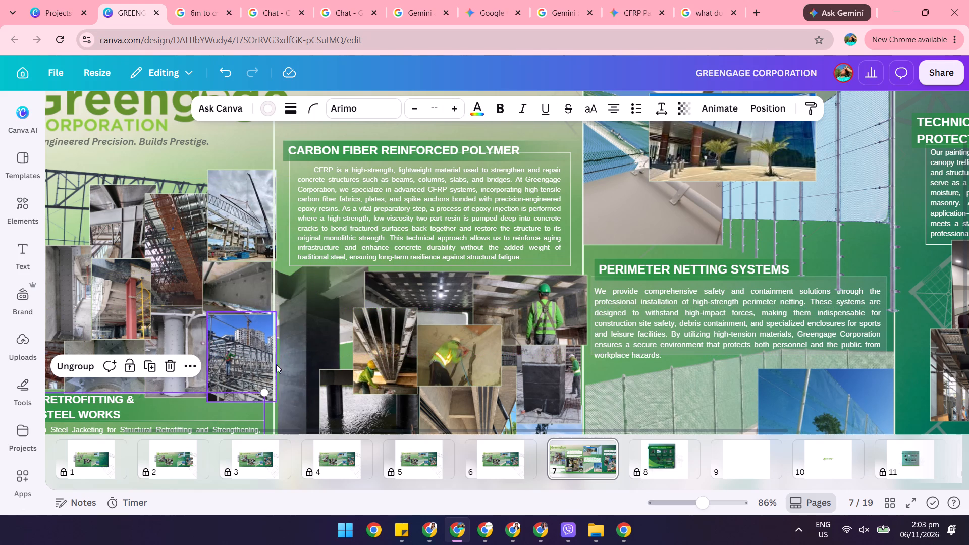
Move the perimeter netting paragraph slightly up, closer to its heading.
scroll(487, 258, "down", 6)
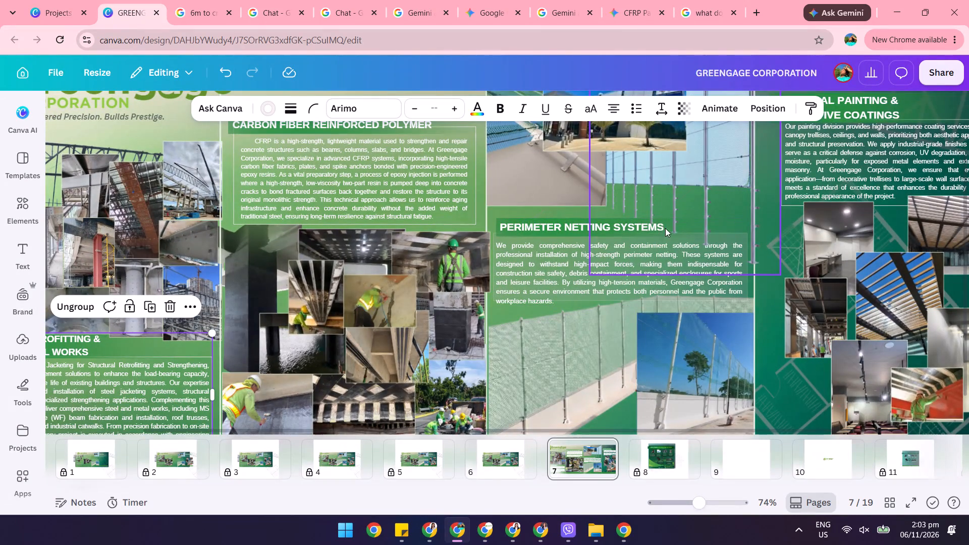
left_click(551, 223)
double_click(555, 236)
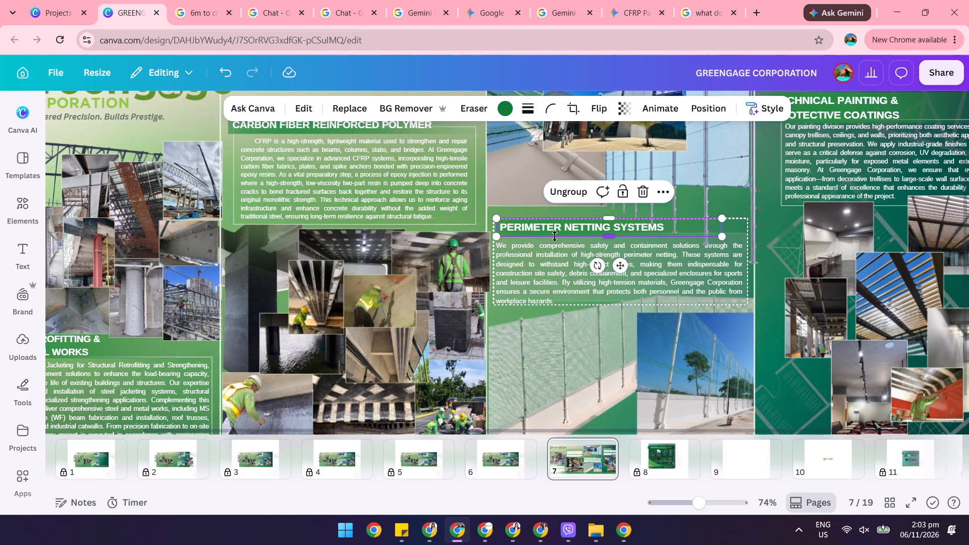
left_click(569, 280)
left_click(567, 278)
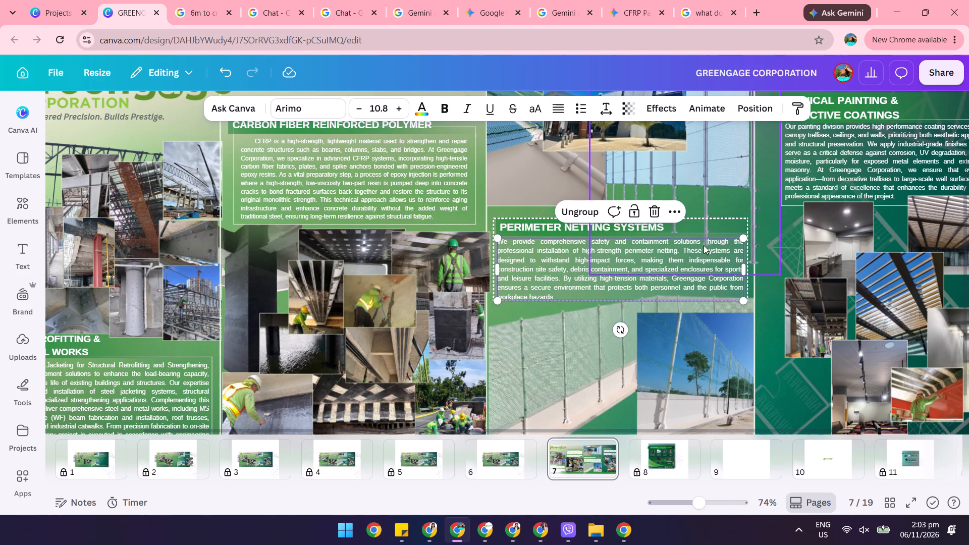
left_click(724, 233)
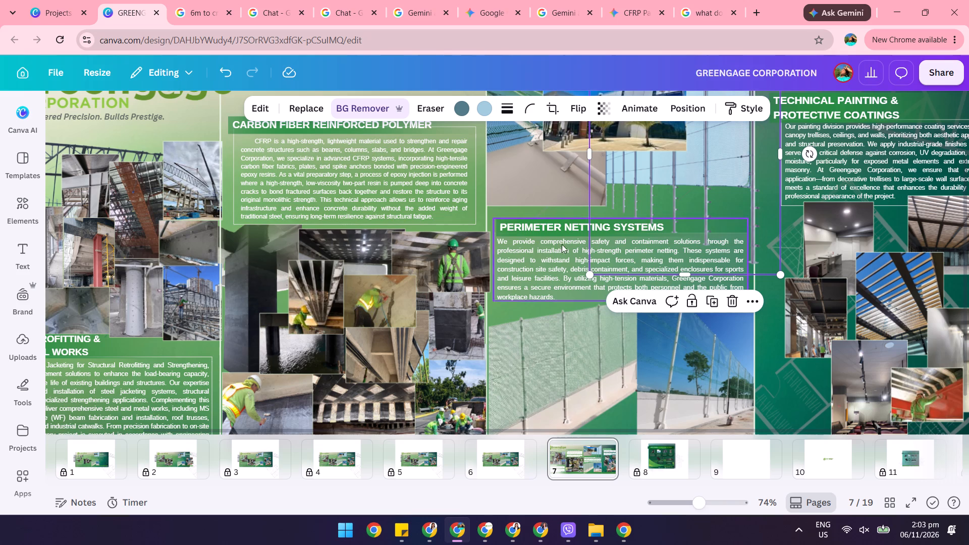
Enlarge the Perimeter Netting Systems text group slightly from its lower-left corner.
left_click(495, 279)
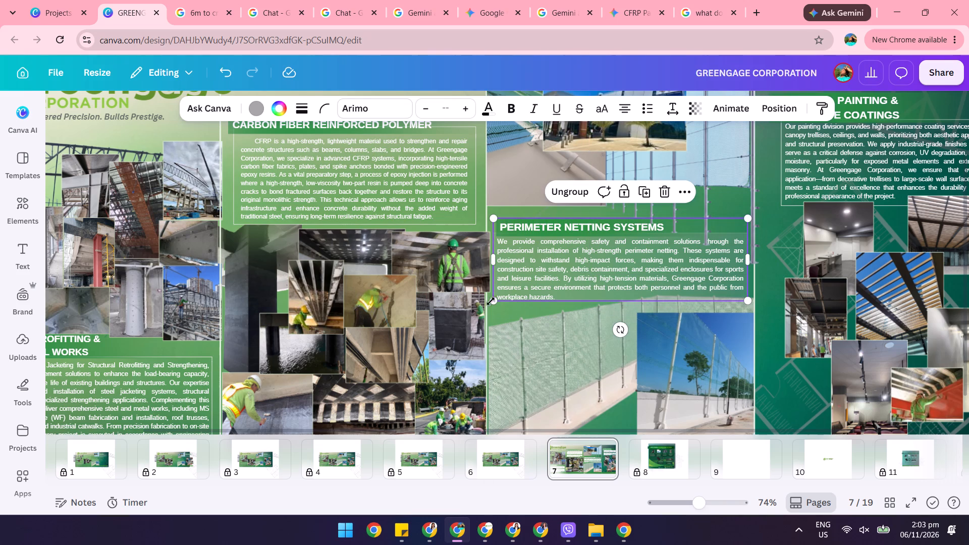
left_click_drag(493, 300, 491, 306)
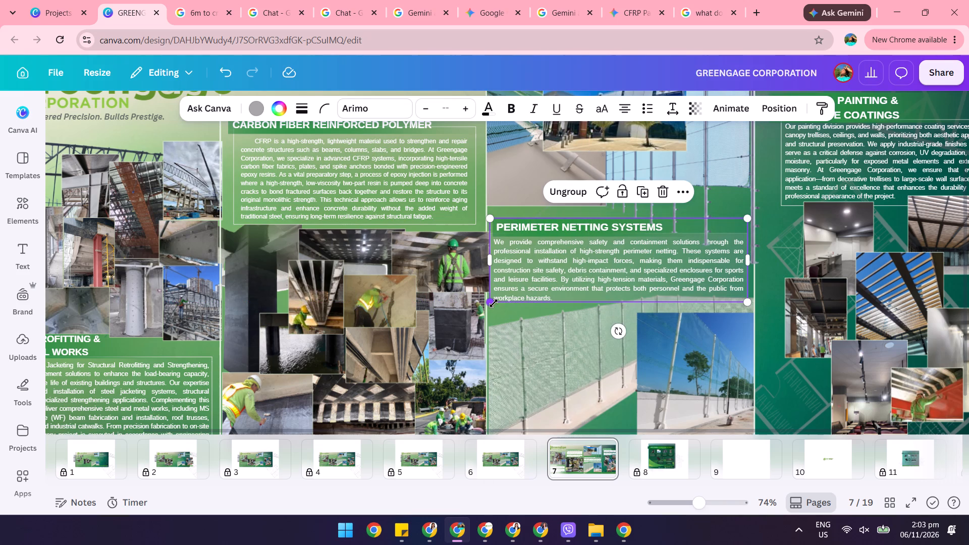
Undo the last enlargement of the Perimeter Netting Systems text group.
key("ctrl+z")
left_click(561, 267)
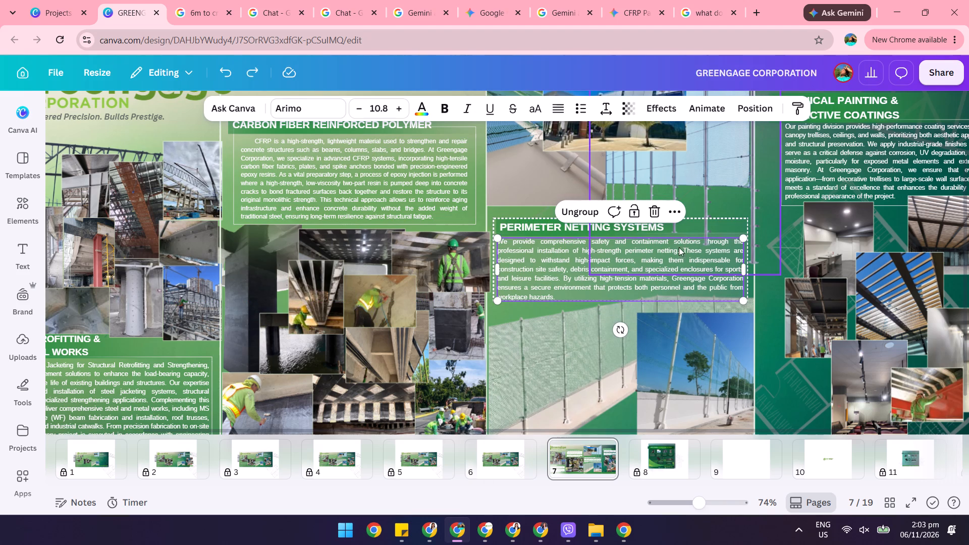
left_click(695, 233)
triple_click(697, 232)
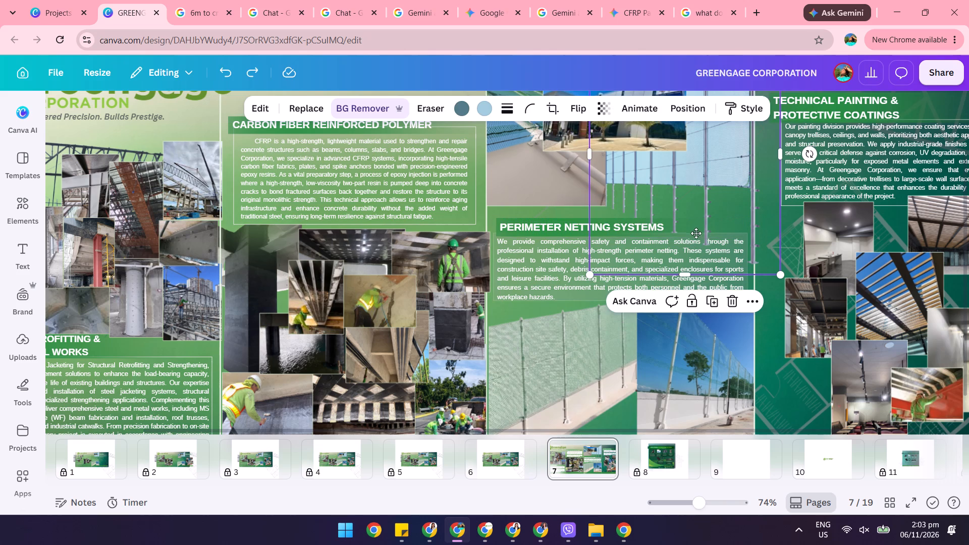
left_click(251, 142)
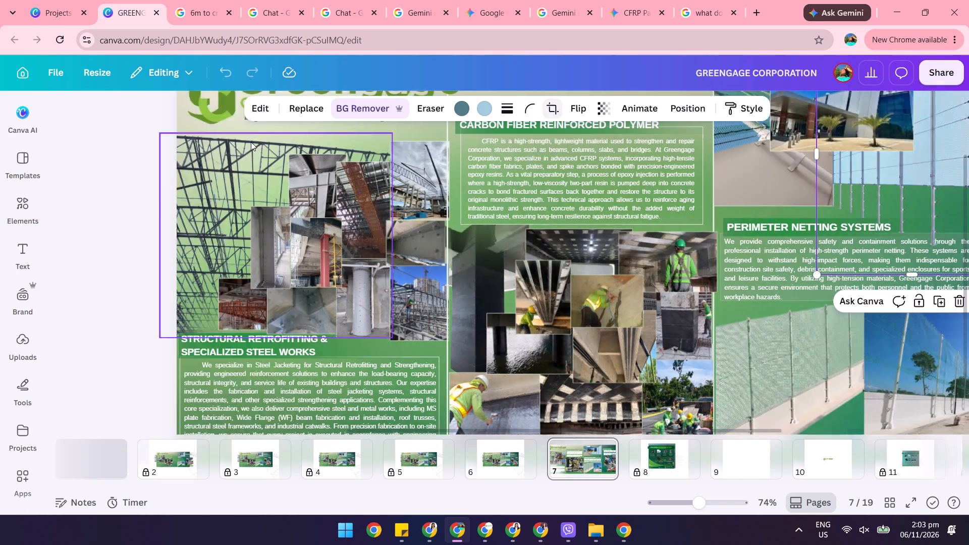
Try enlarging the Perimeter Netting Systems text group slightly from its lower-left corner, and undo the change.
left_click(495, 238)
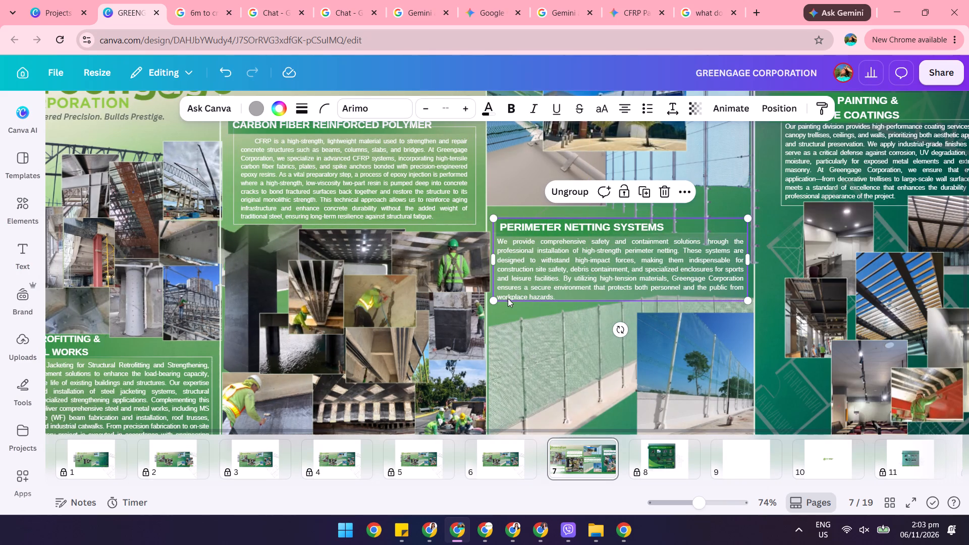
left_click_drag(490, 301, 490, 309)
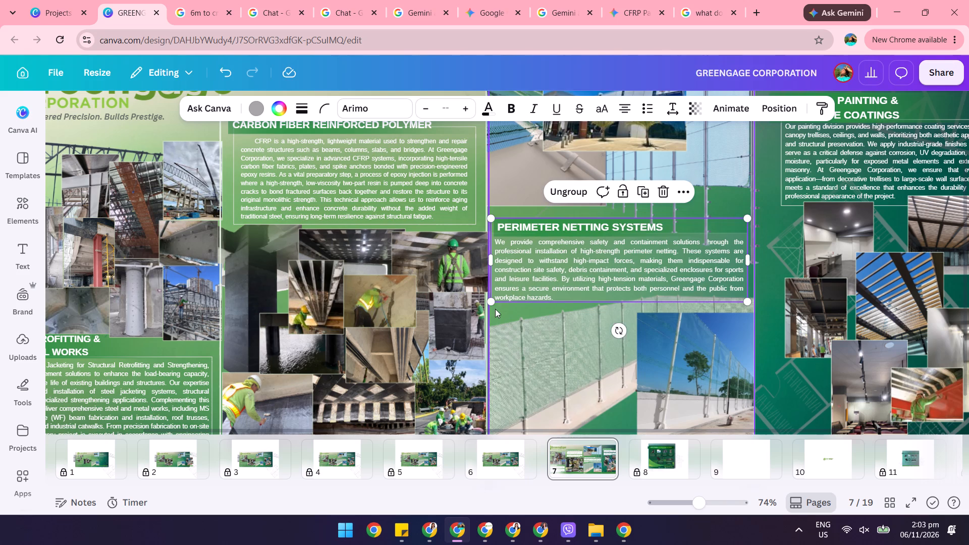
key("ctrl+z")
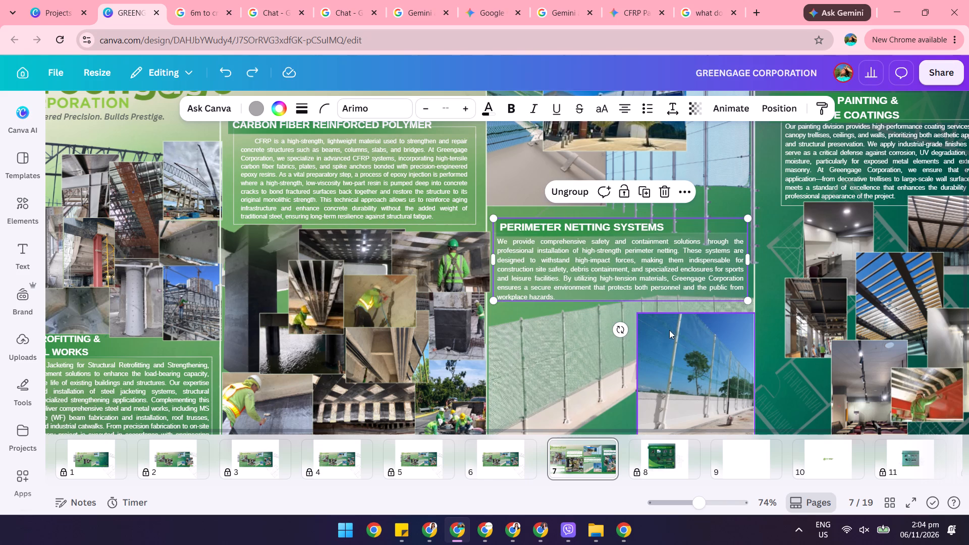
Shrink the perimeter netting paragraph from its lower-left corner to about 13.8 by 3.5, at font size 10.6.
left_click(535, 339)
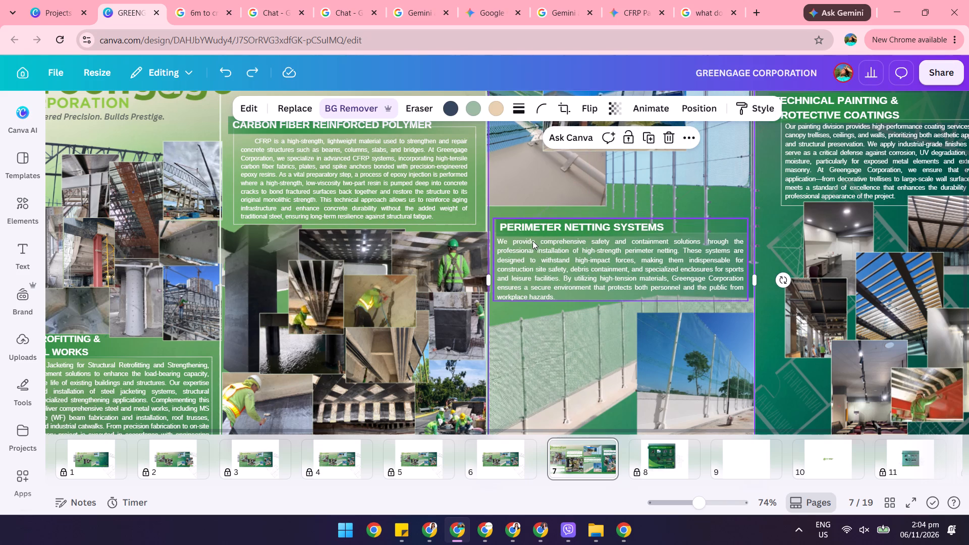
left_click(536, 255)
double_click(534, 263)
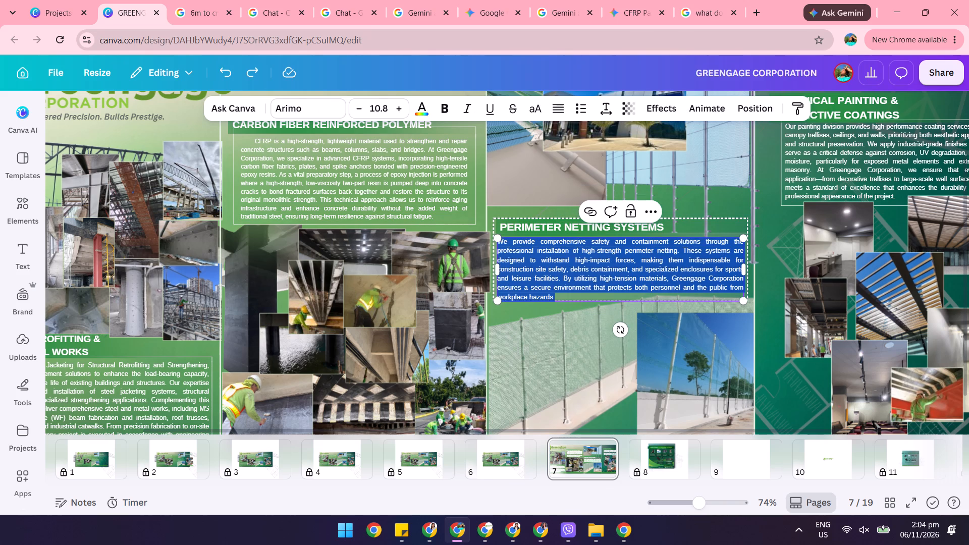
left_click_drag(498, 299, 504, 296)
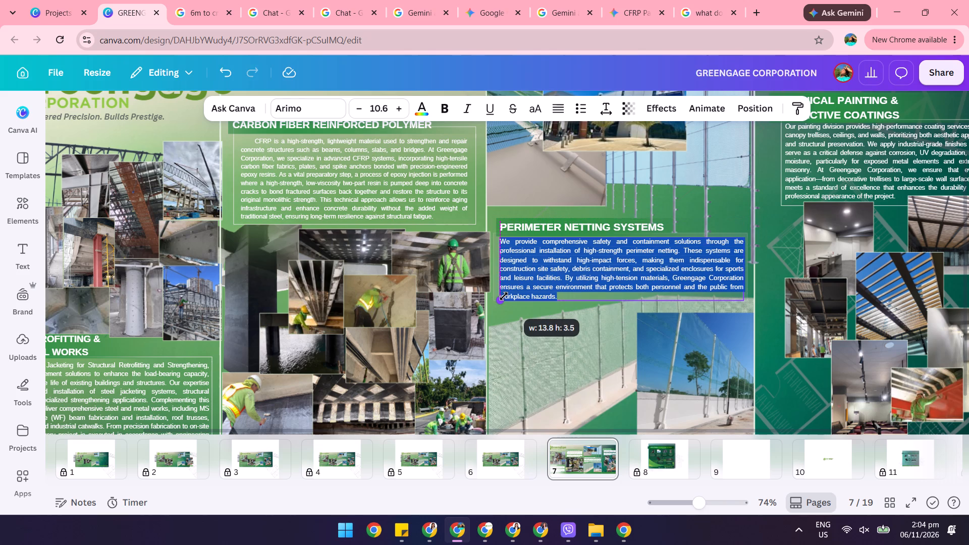
left_click_drag(504, 296, 496, 300)
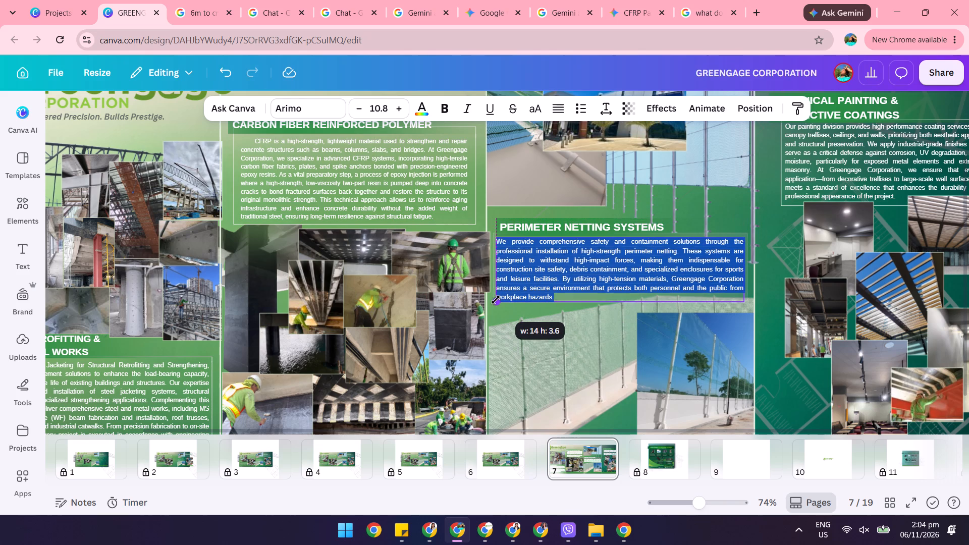
left_click_drag(496, 300, 511, 297)
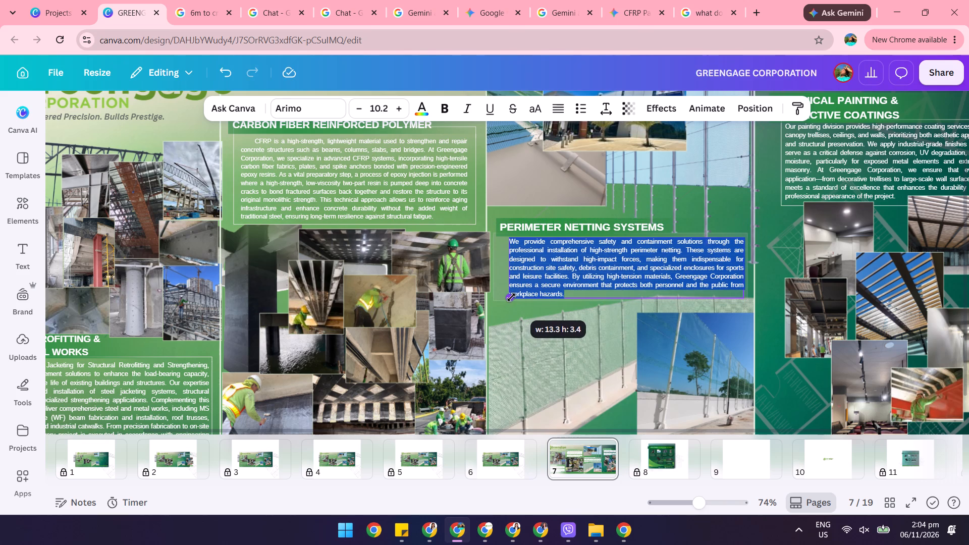
left_click_drag(511, 297, 508, 296)
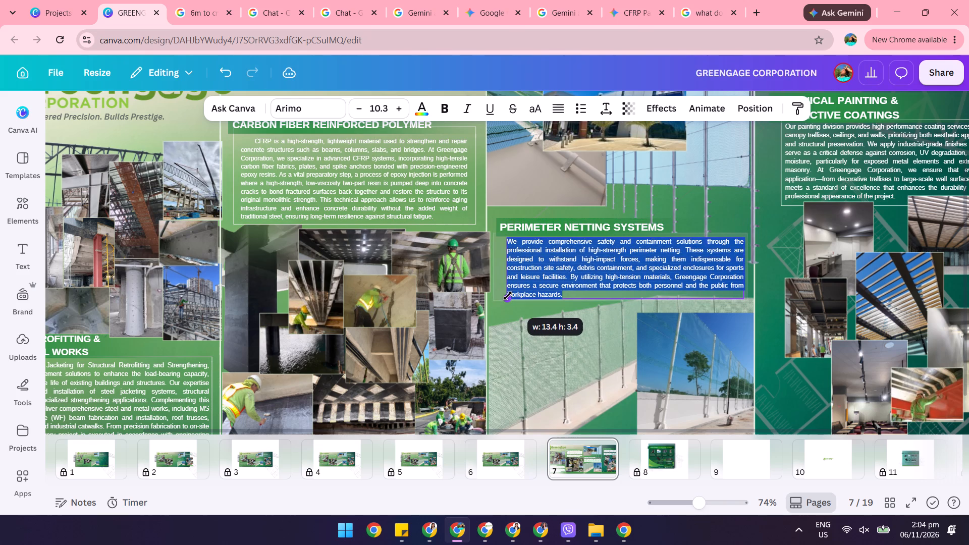
left_click_drag(508, 296, 497, 298)
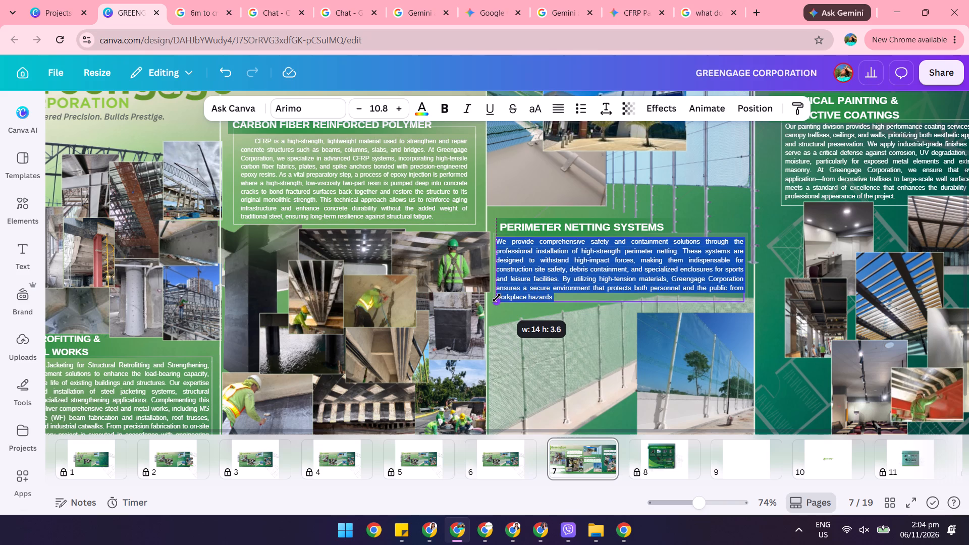
left_click_drag(497, 298, 503, 295)
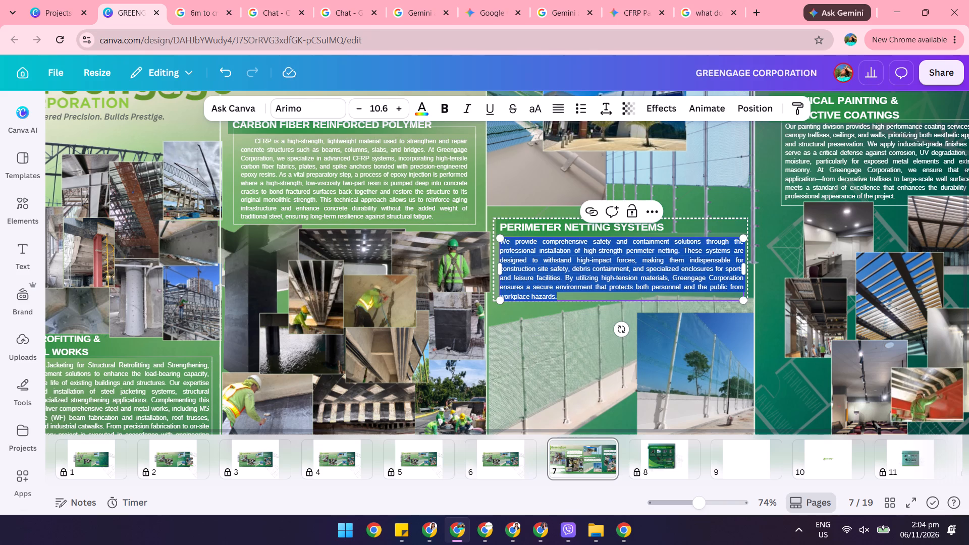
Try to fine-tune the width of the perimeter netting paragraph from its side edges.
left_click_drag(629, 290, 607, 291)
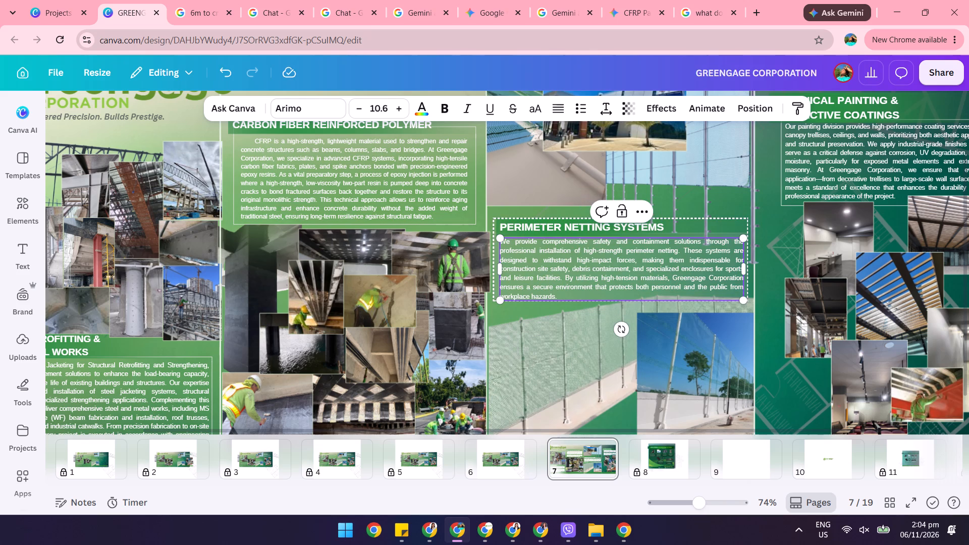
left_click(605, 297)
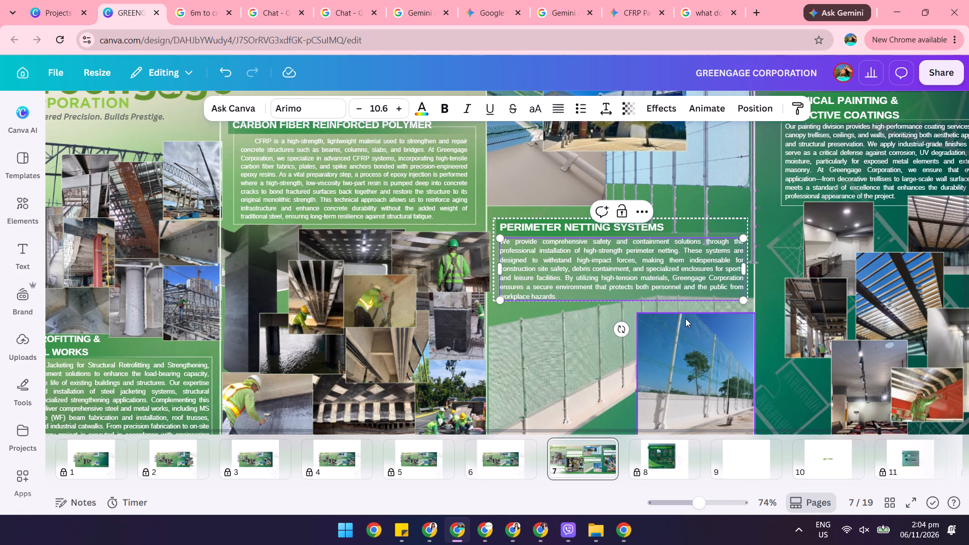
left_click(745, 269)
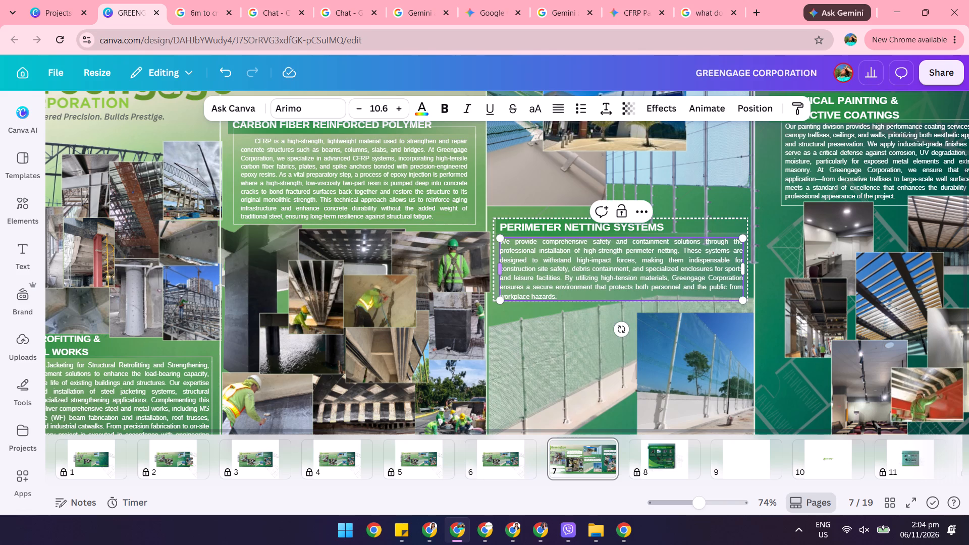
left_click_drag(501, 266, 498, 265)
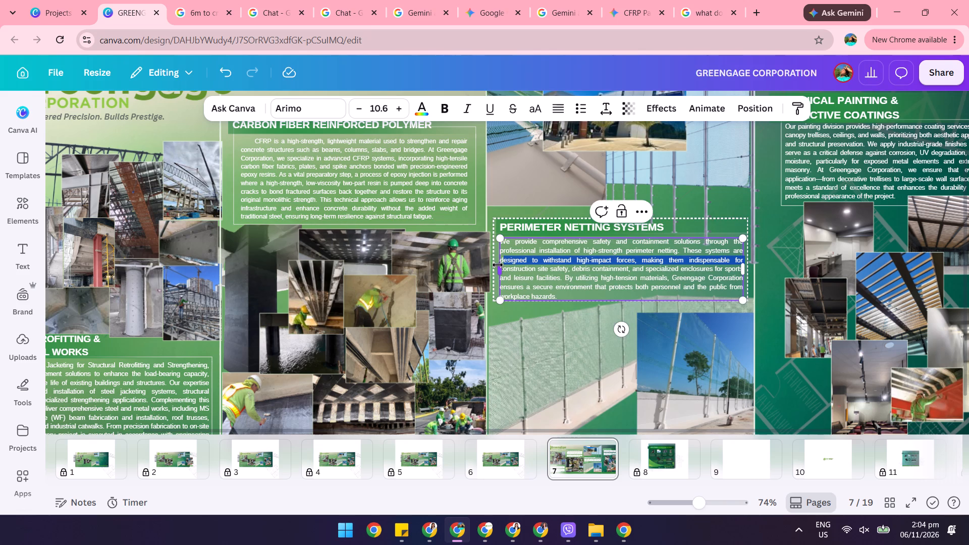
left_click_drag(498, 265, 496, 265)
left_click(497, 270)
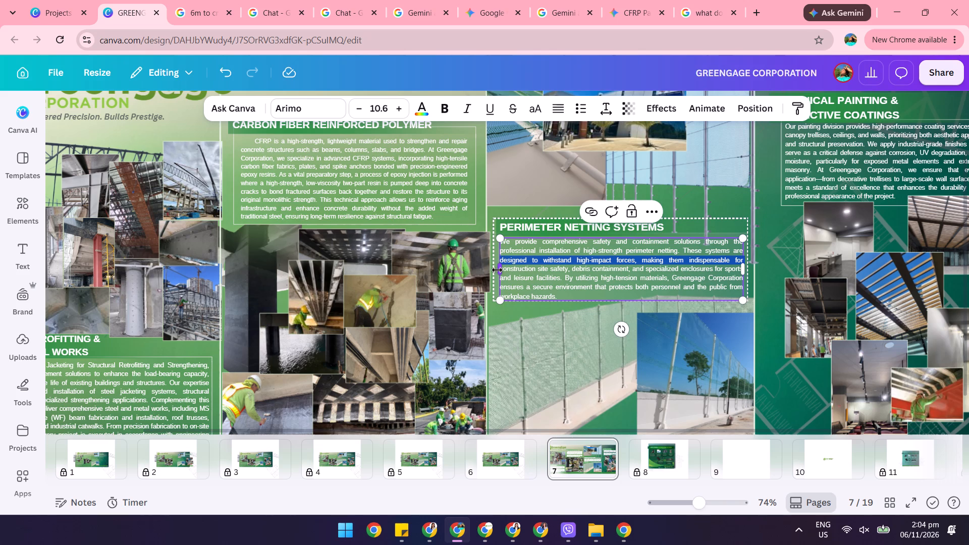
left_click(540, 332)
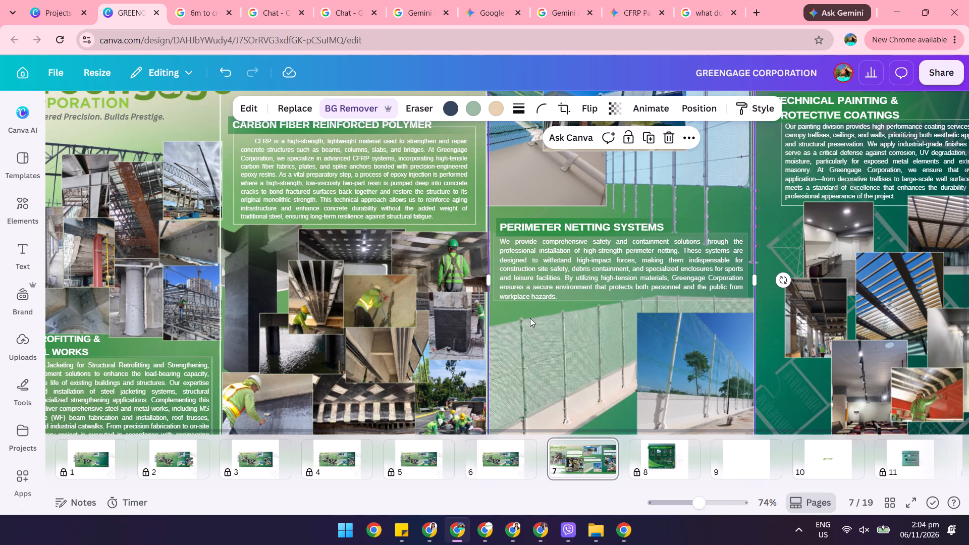
Save the design.
key("ctrl+s")
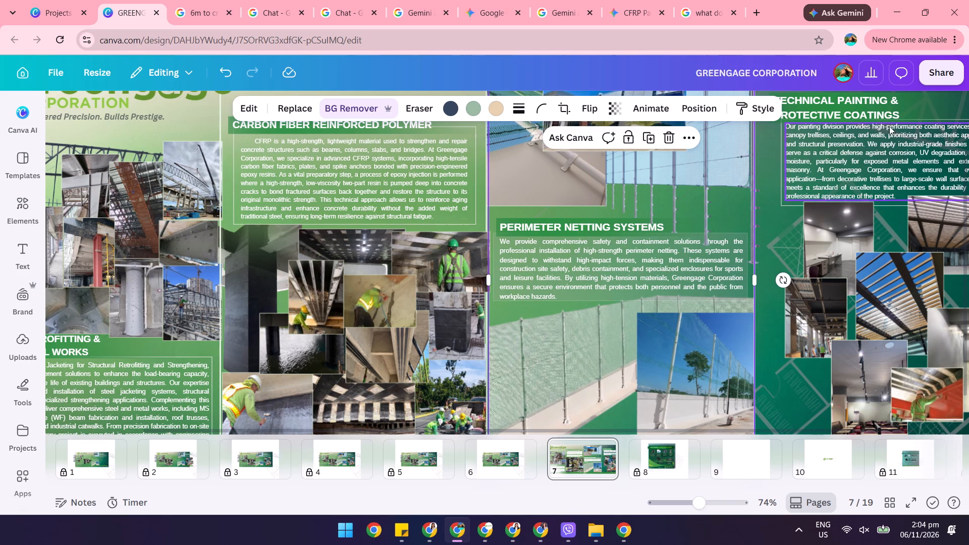
Download only page 7 as a JPG at size 1 with high quality.
left_click(942, 66)
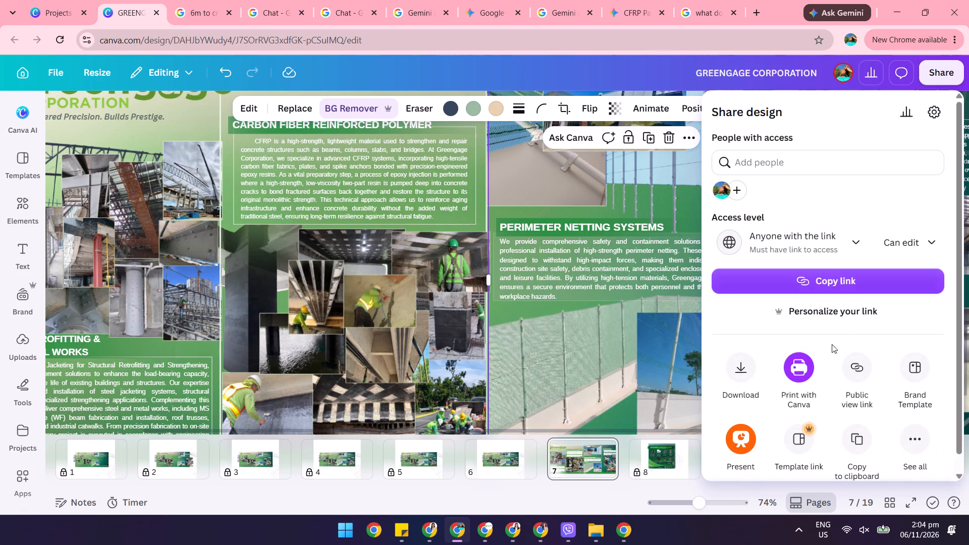
left_click(744, 365)
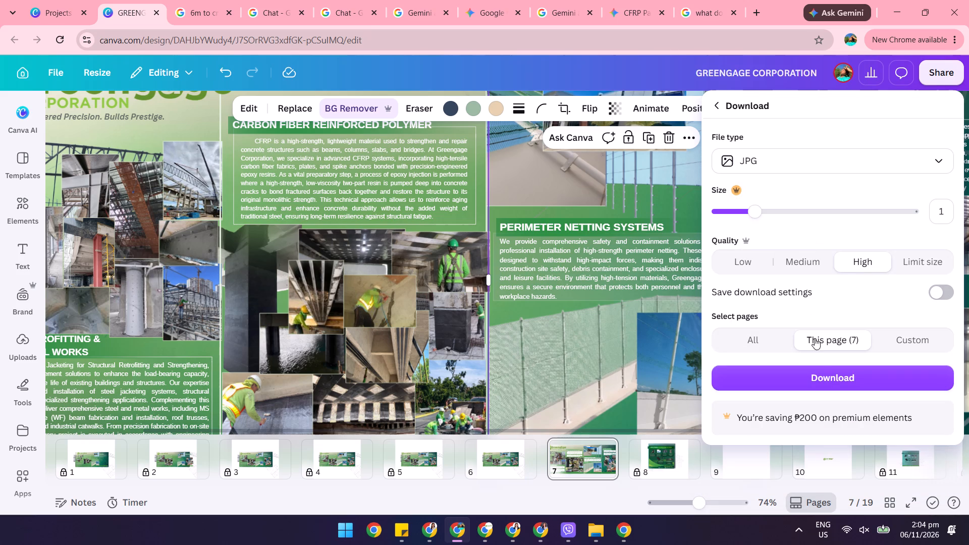
left_click(814, 371)
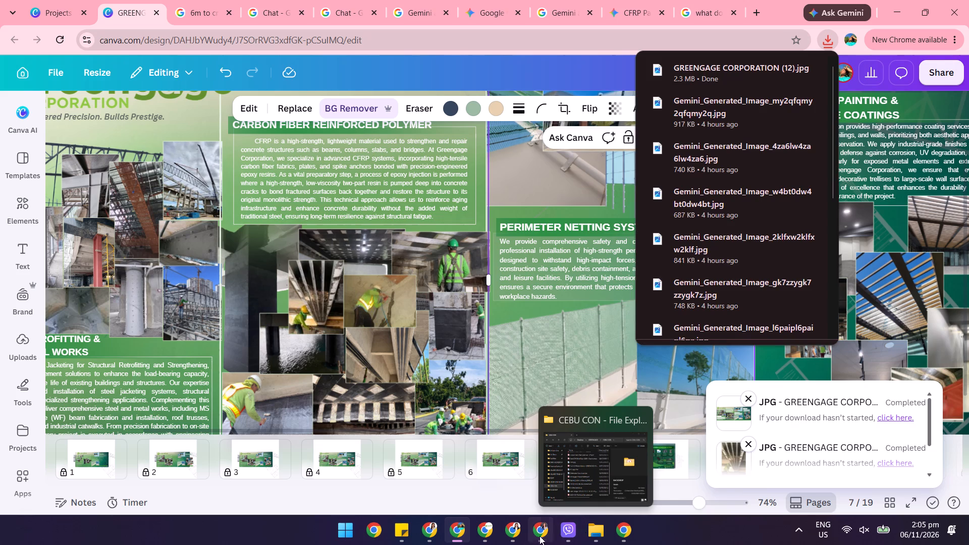
Switch to File Explorer, open the Downloads folder and refresh its contents.
left_click(585, 542)
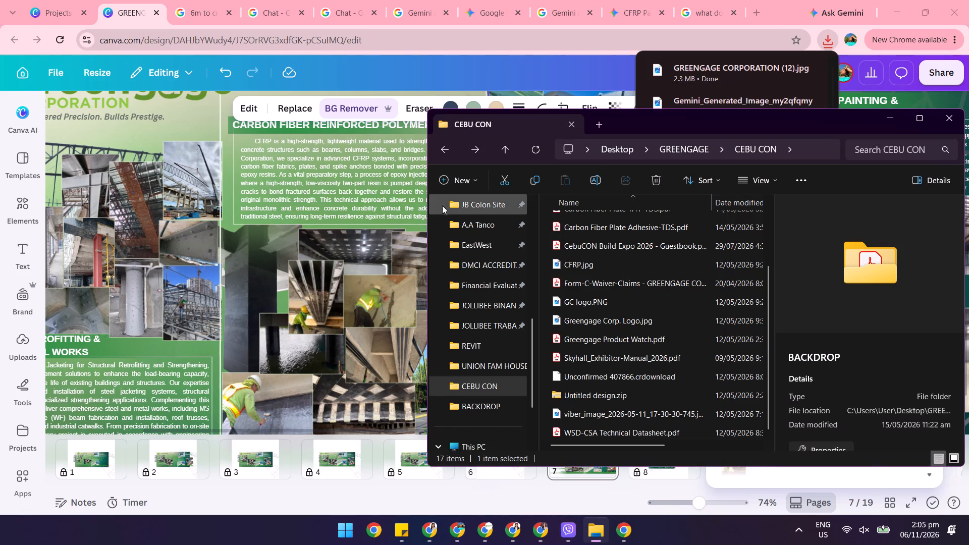
scroll(486, 275, "up", 4)
left_click(478, 268)
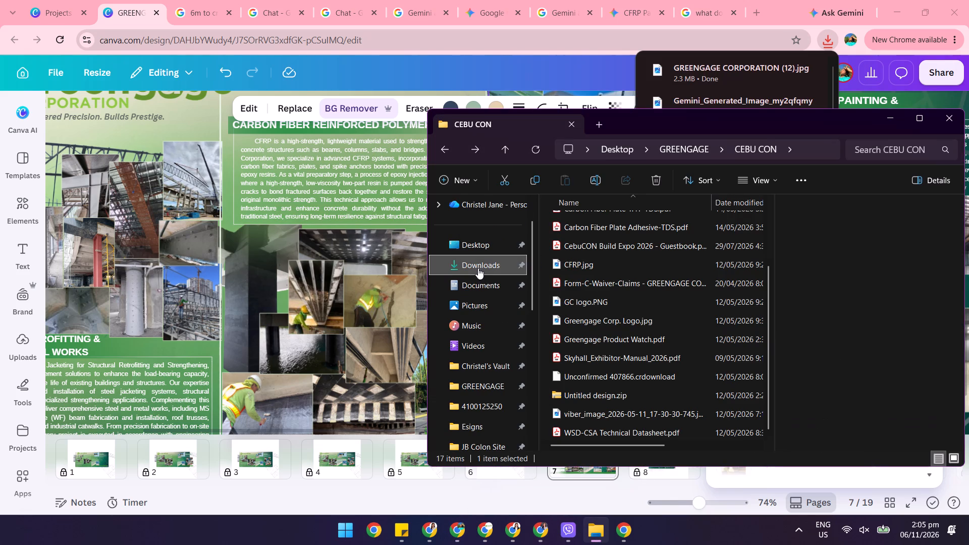
left_click(534, 152)
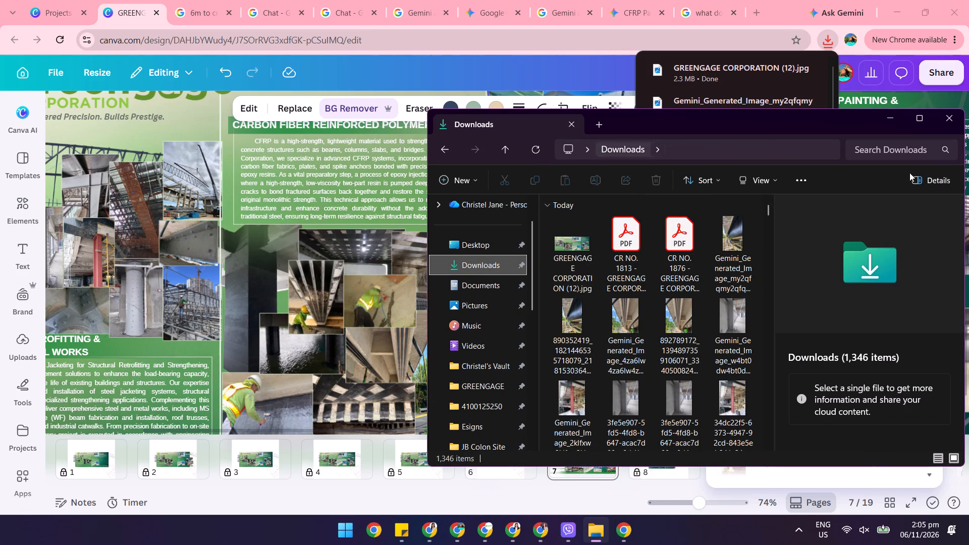